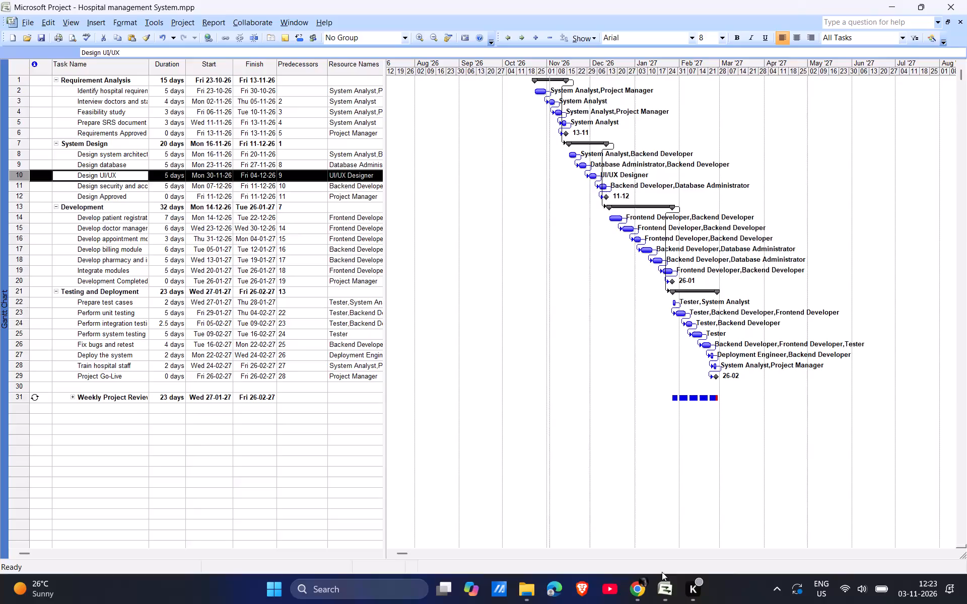
# Reorder the taskbar icons so that the K app sits directly before Chrome.
pyautogui.moveTo(693, 582); pyautogui.dragTo(654, 588)
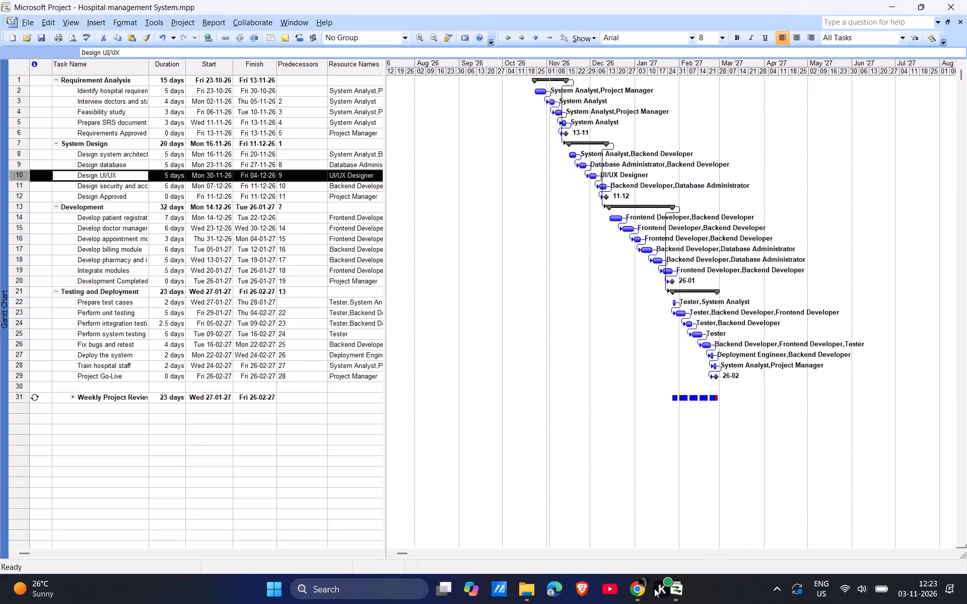
pyautogui.moveTo(654, 588); pyautogui.dragTo(638, 585)
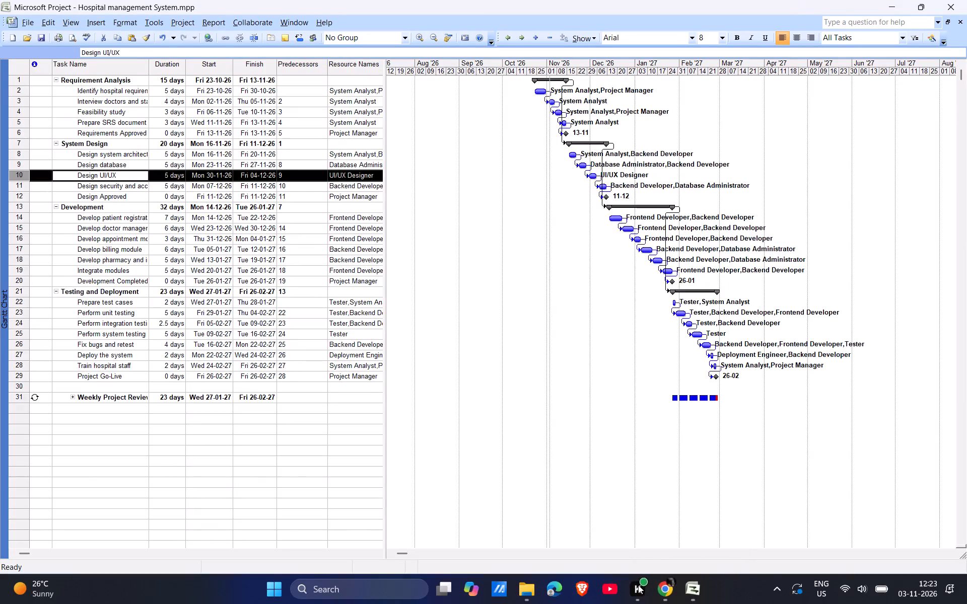
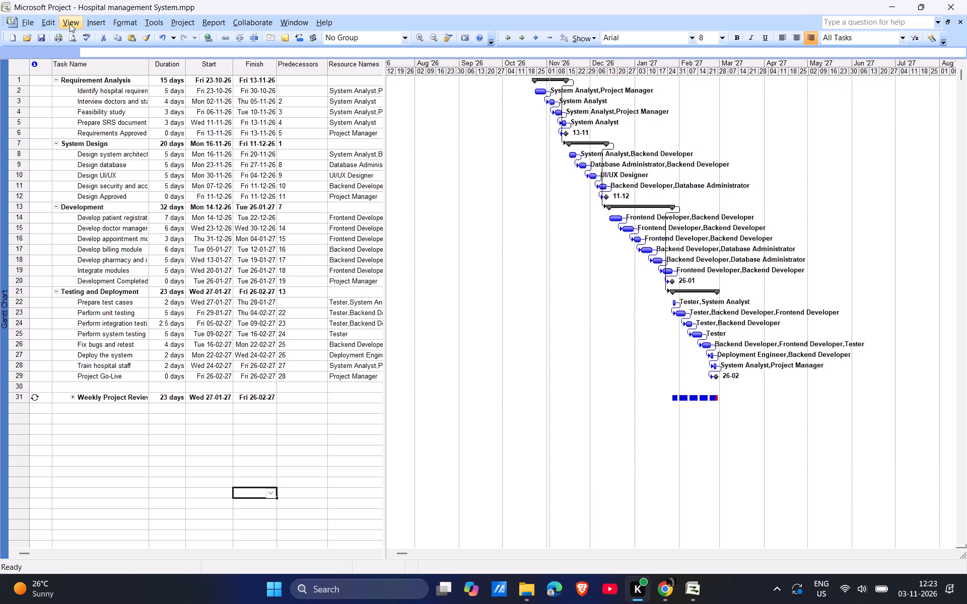
# Review the project's resources in the Resource Sheet view and their assigned work in the Resource Usage view.
pyautogui.click(71, 23)
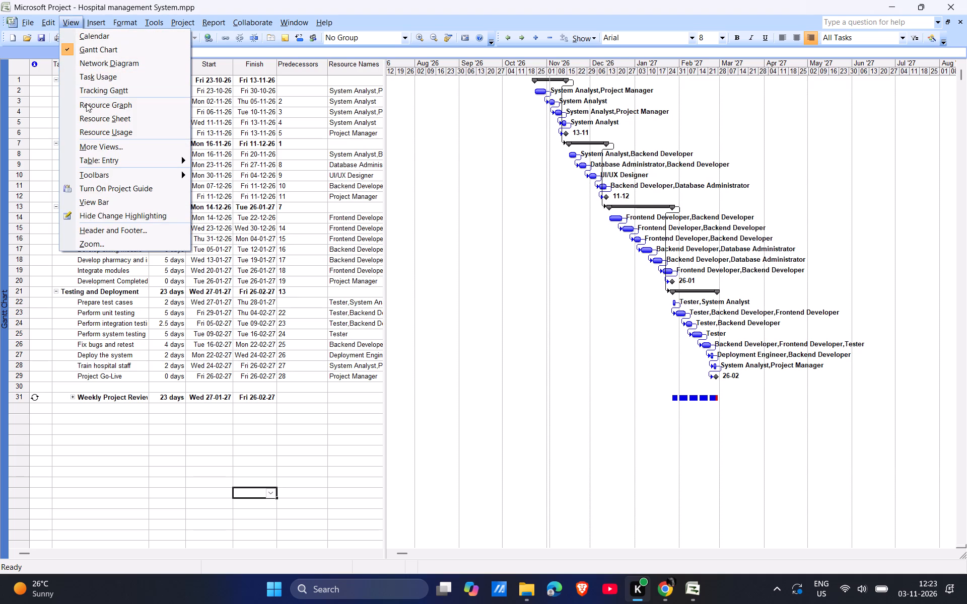
pyautogui.click(84, 112)
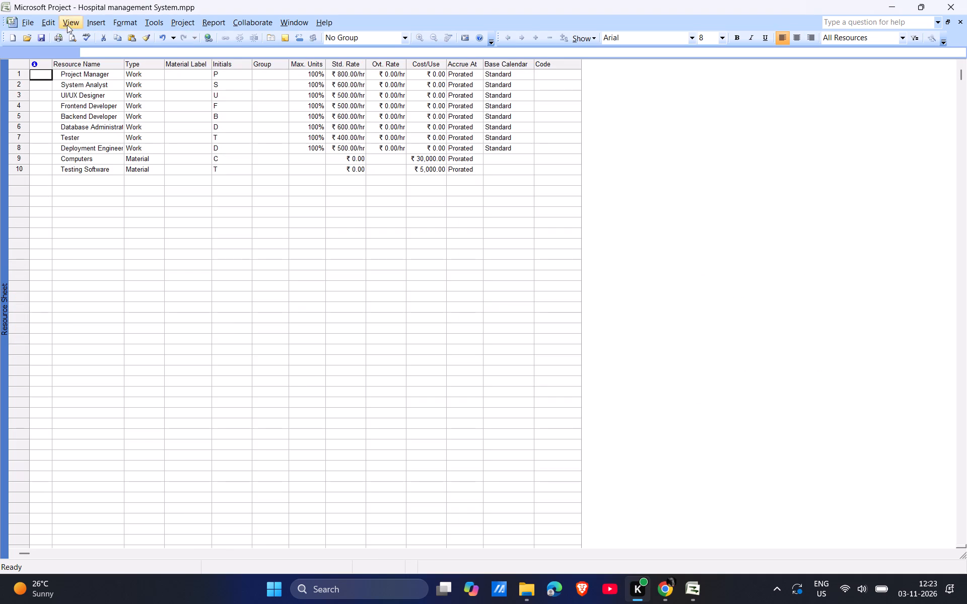
pyautogui.click(67, 15)
pyautogui.click(66, 19)
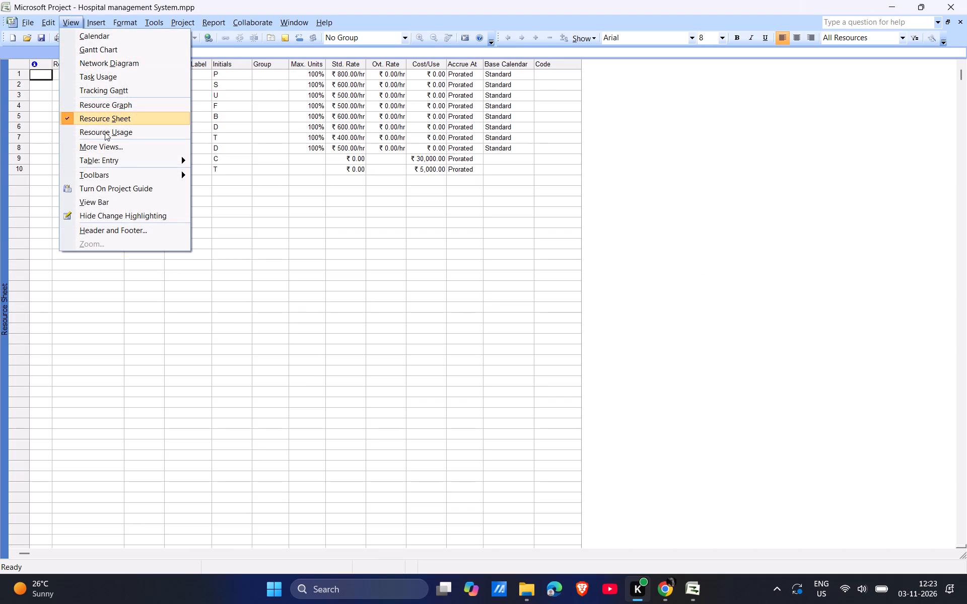
pyautogui.click(105, 126)
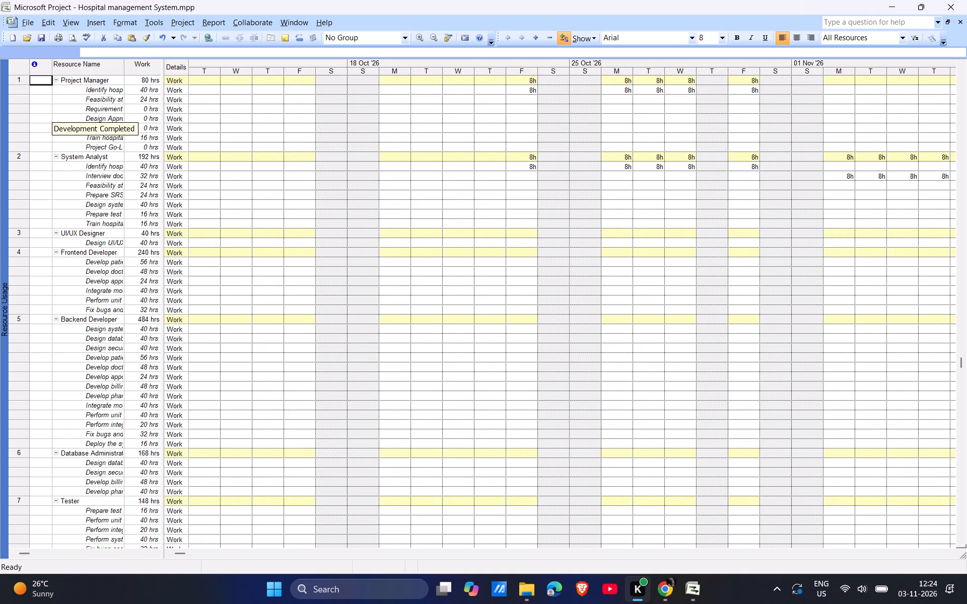
# Examine the allocation of each resource in the Resource Graph view, ending back at the Project Manager.
pyautogui.click(94, 23)
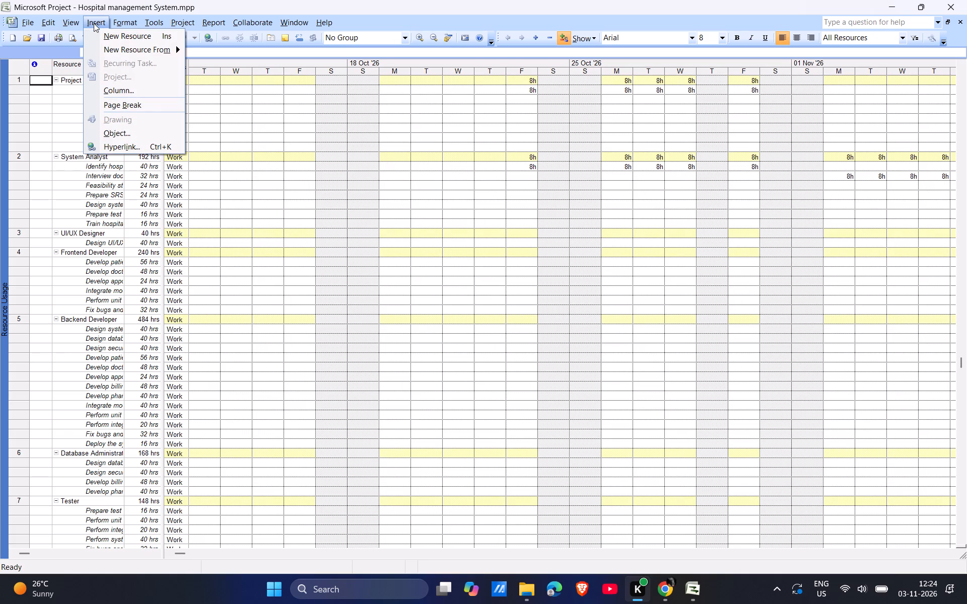
pyautogui.click(74, 26)
pyautogui.click(74, 26)
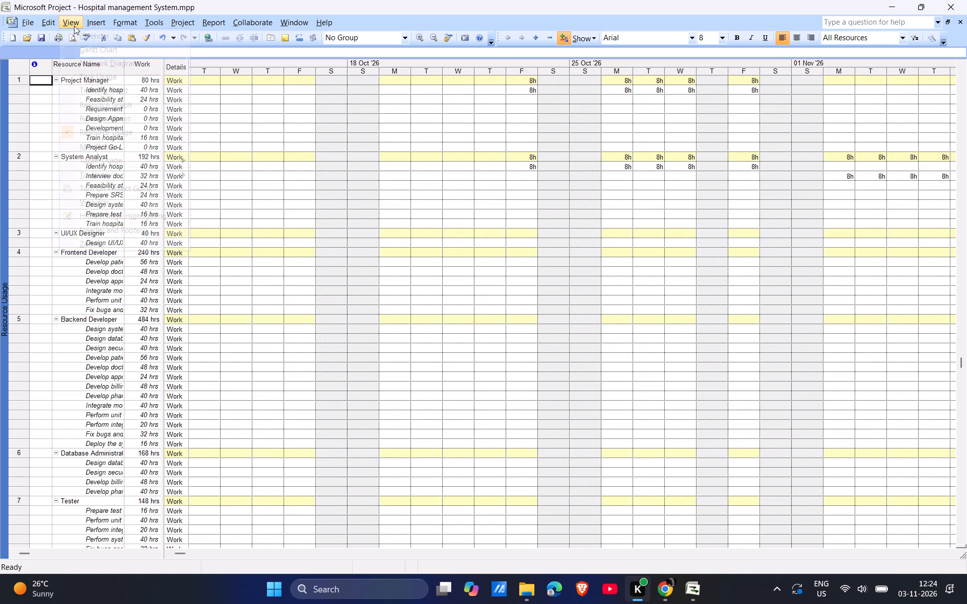
pyautogui.click(97, 101)
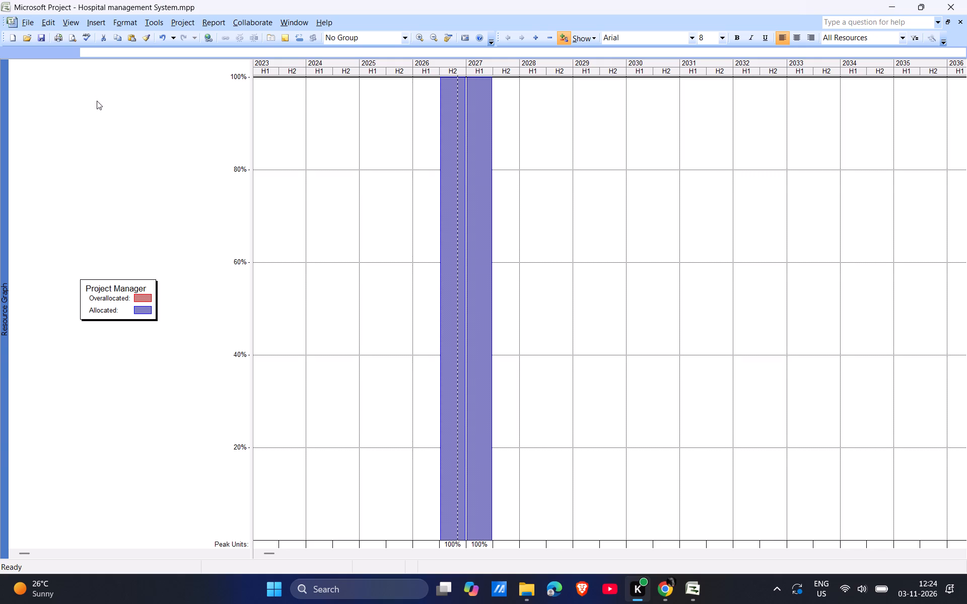
pyautogui.scroll(-1, 157, 323)
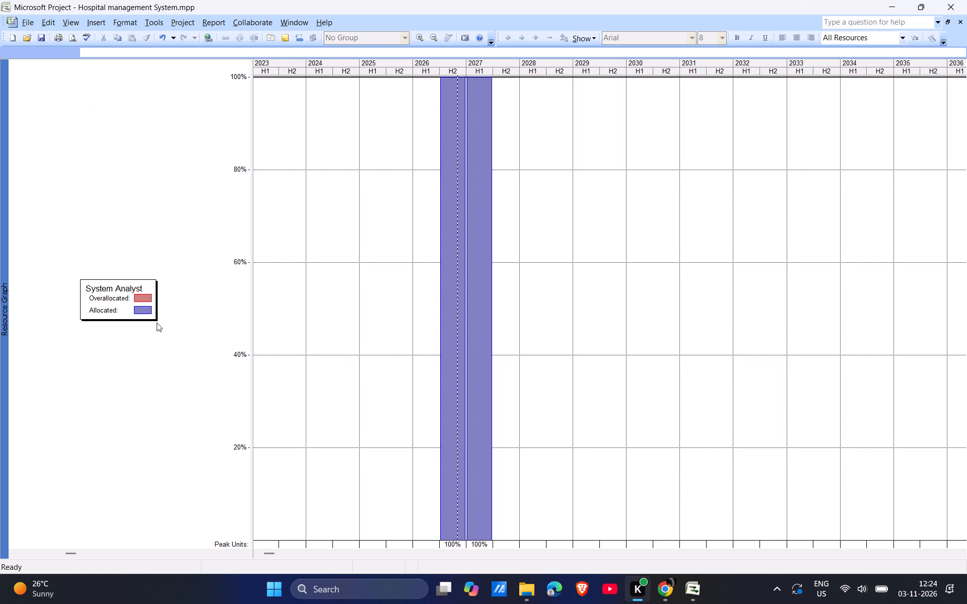
pyautogui.scroll(-3, 157, 323)
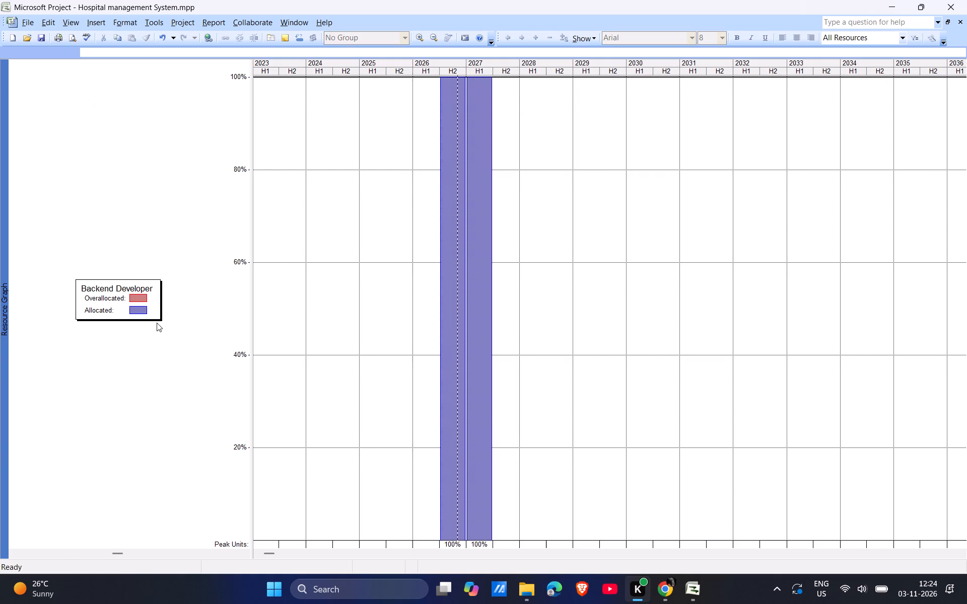
pyautogui.scroll(-3, 157, 323)
pyautogui.scroll(1, 153, 325)
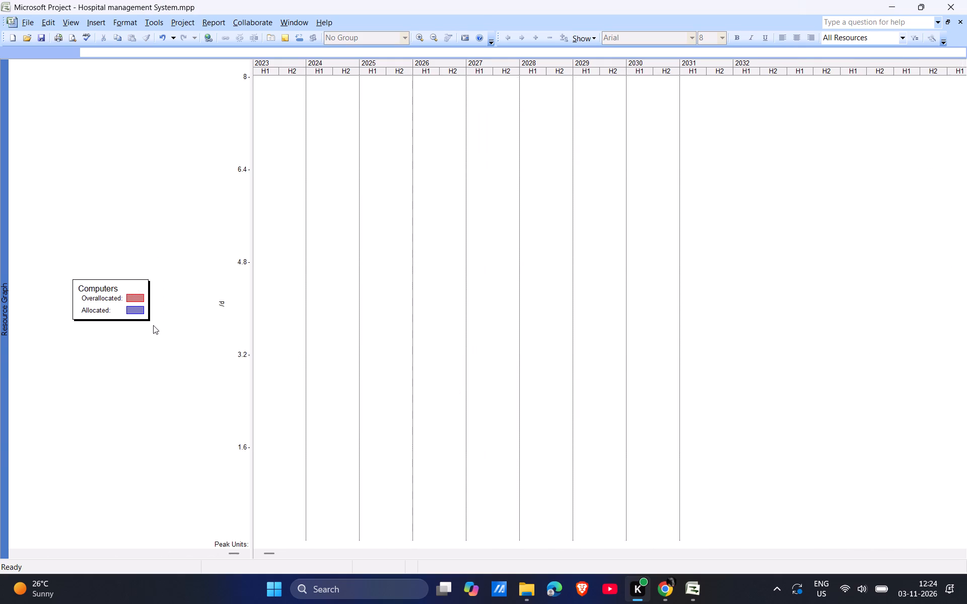
pyautogui.scroll(1, 153, 325)
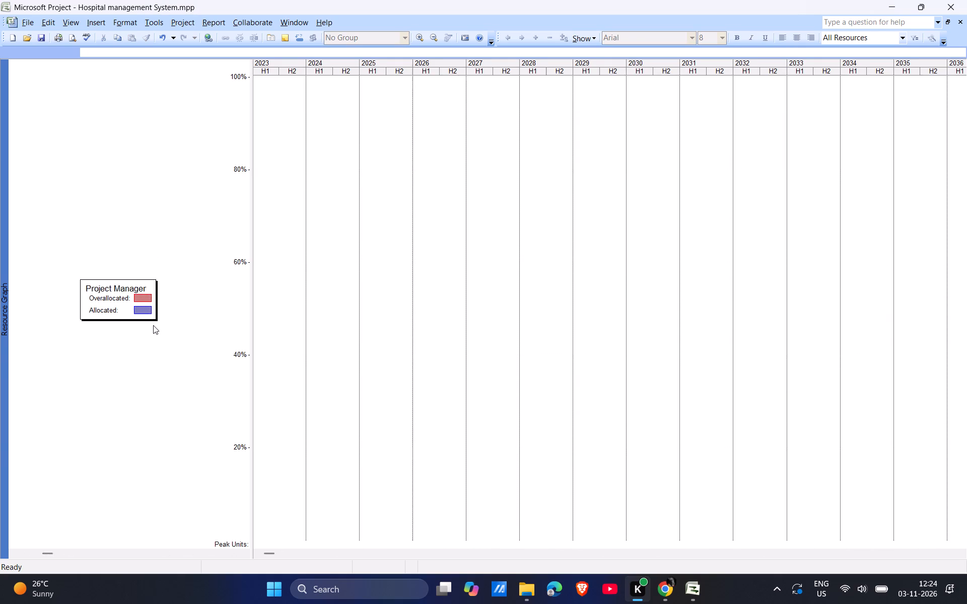
pyautogui.scroll(1, 153, 325)
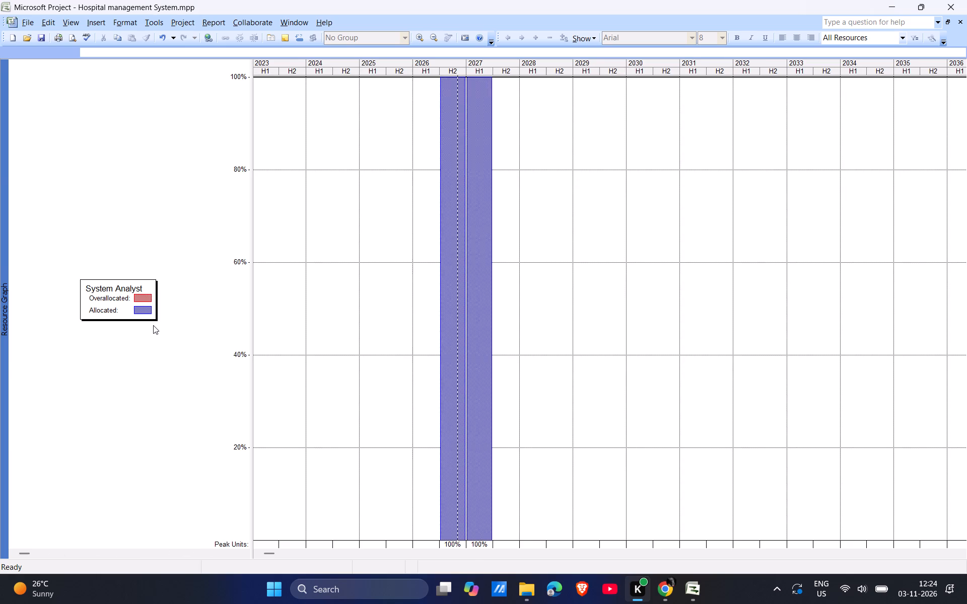
pyautogui.scroll(1, 153, 325)
# In the Gantt Chart view, assign Project Manager as the resource of the Requirement Analysis summary task.
pyautogui.click(73, 20)
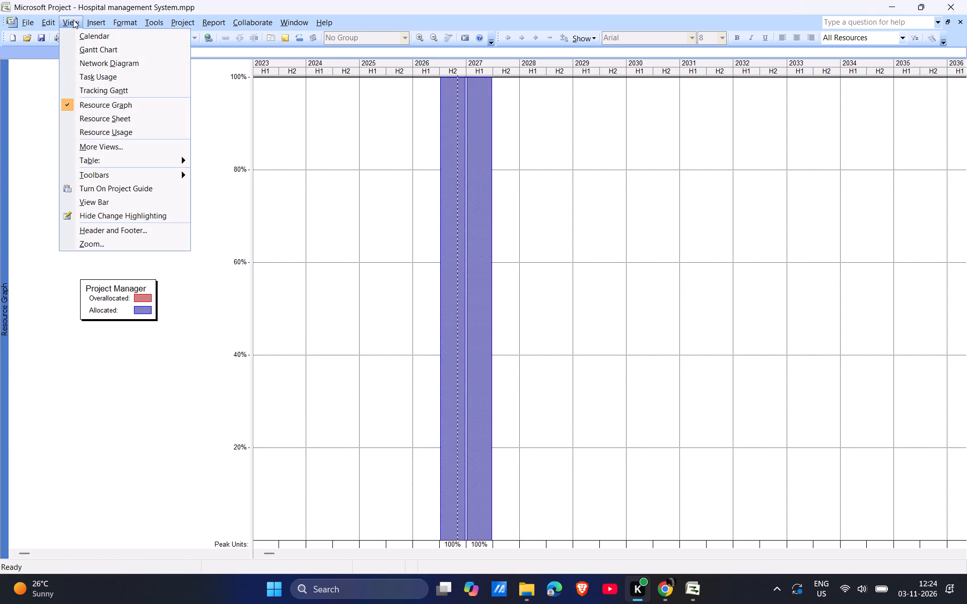
pyautogui.click(83, 53)
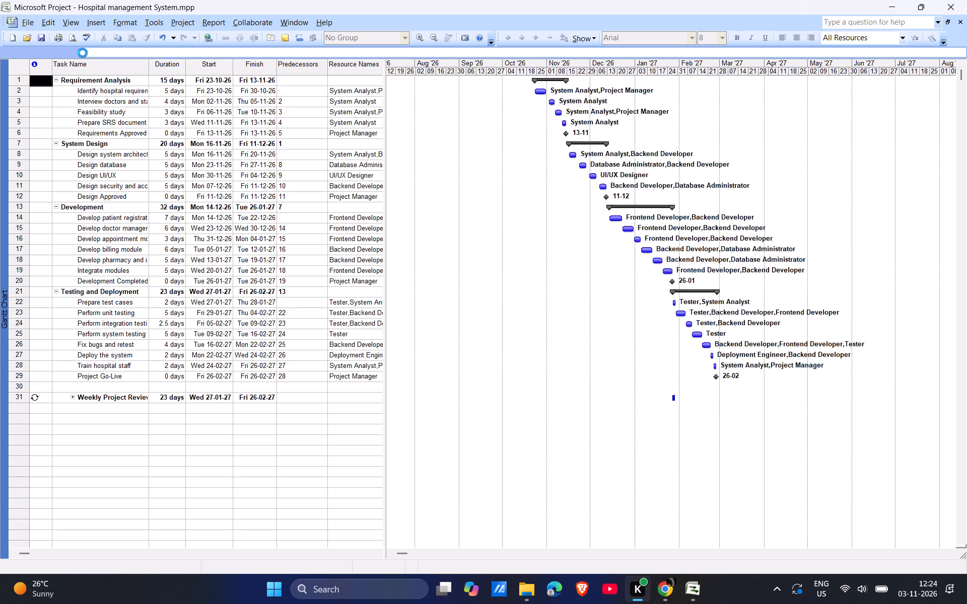
pyautogui.click(339, 84)
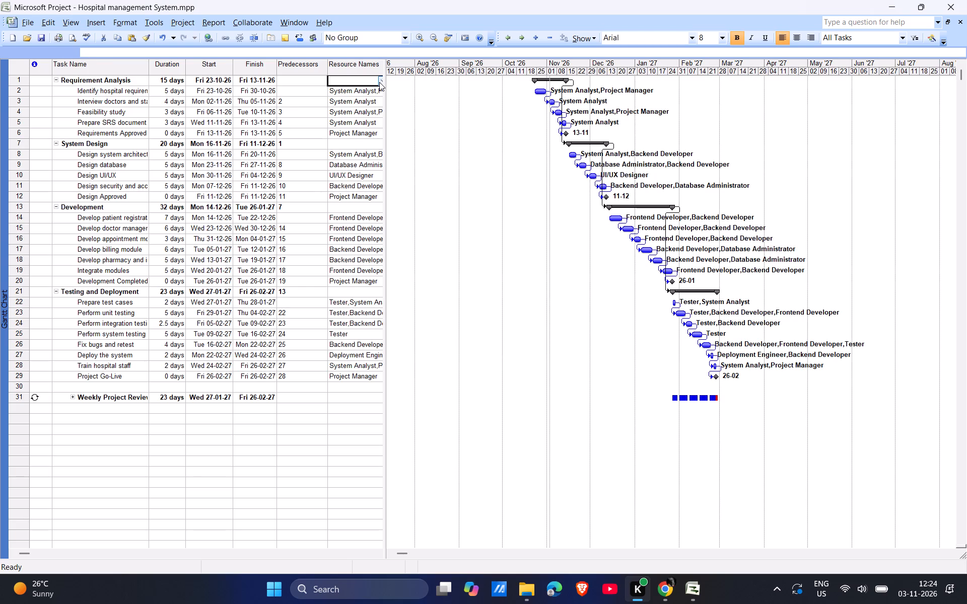
pyautogui.click(379, 82)
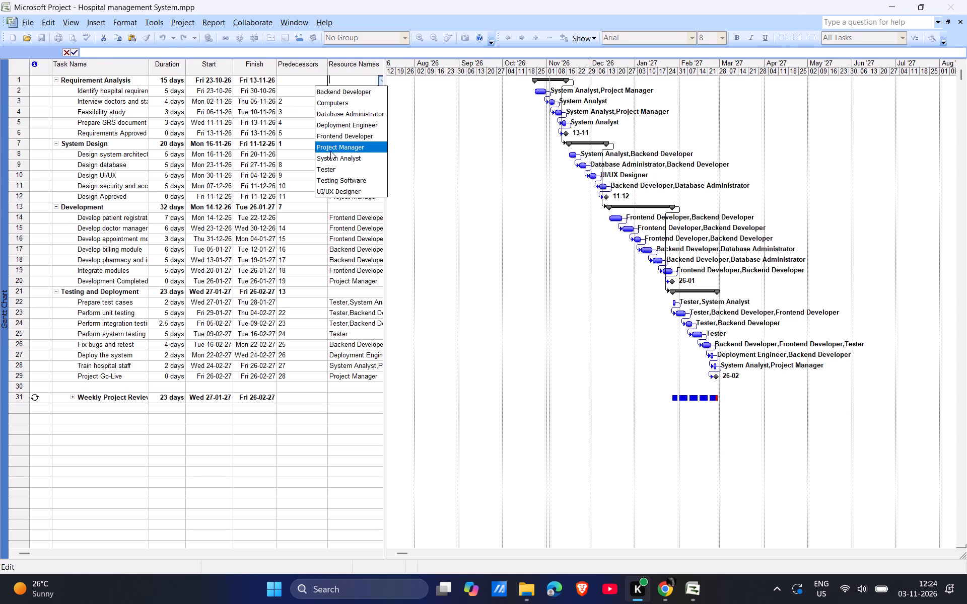
pyautogui.click(331, 149)
pyautogui.press('Return')
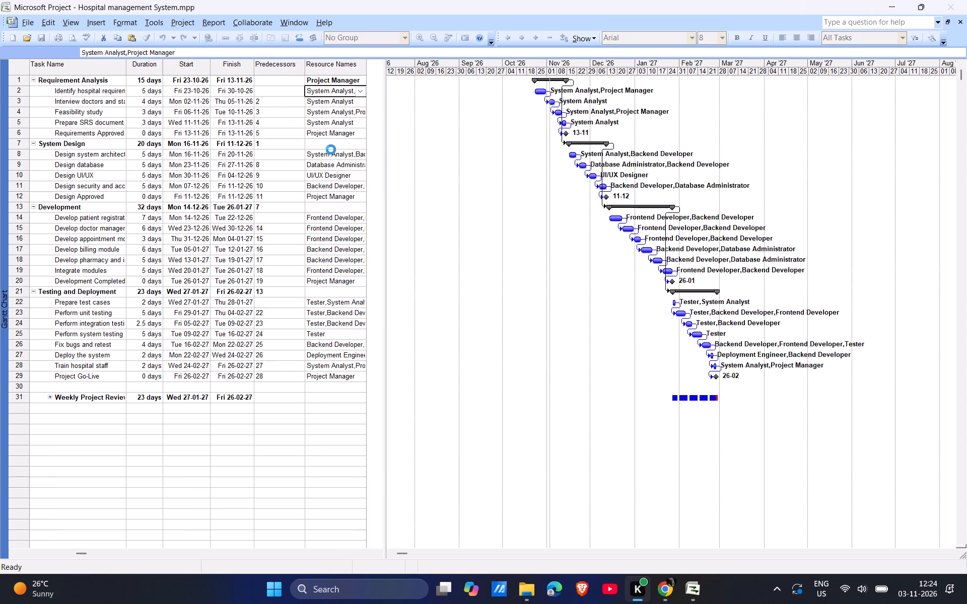
# Check the Project Manager's allocation in the Resource Graph view and the daily work hours in the Resource Usage view.
pyautogui.click(63, 19)
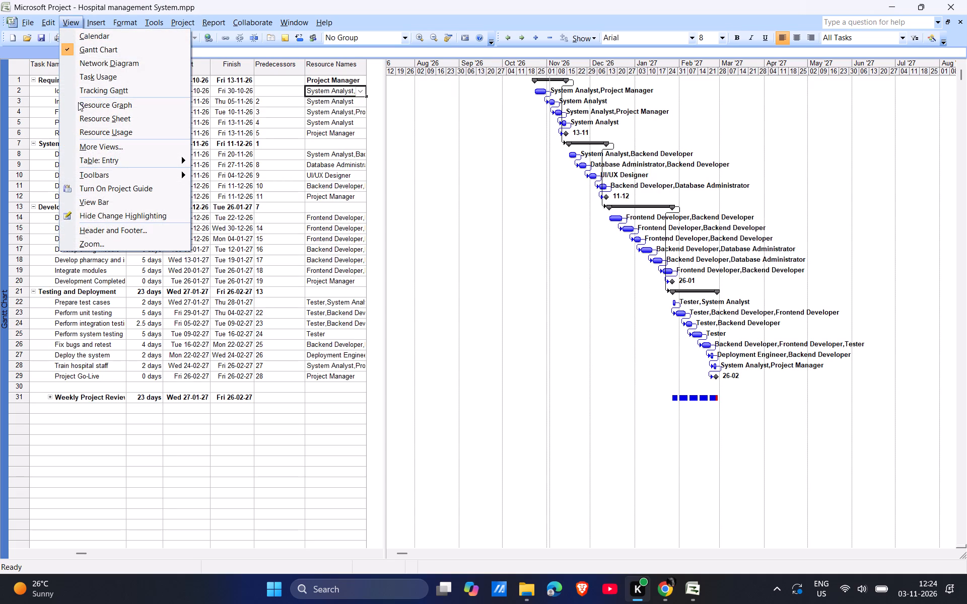
pyautogui.click(77, 105)
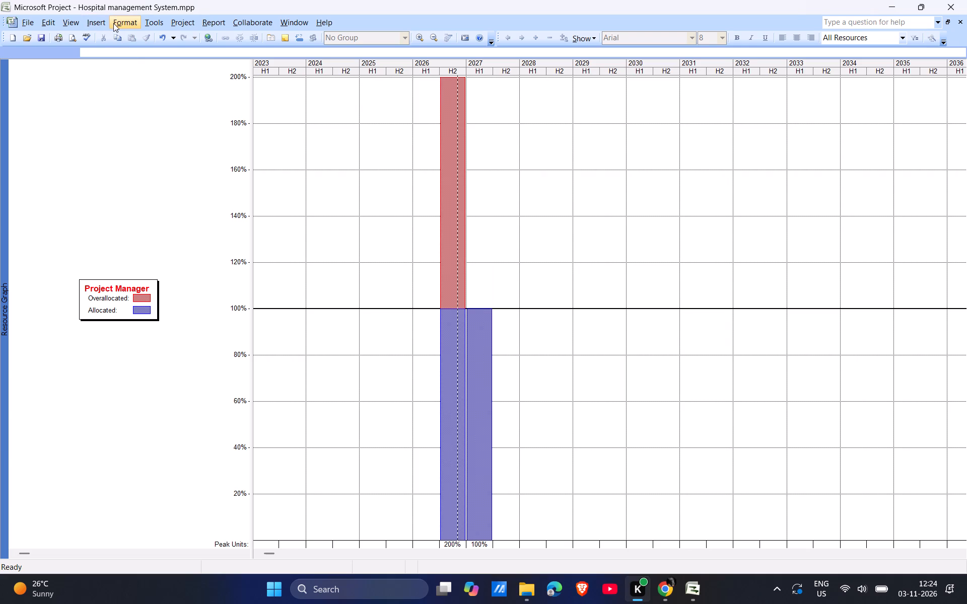
pyautogui.click(73, 24)
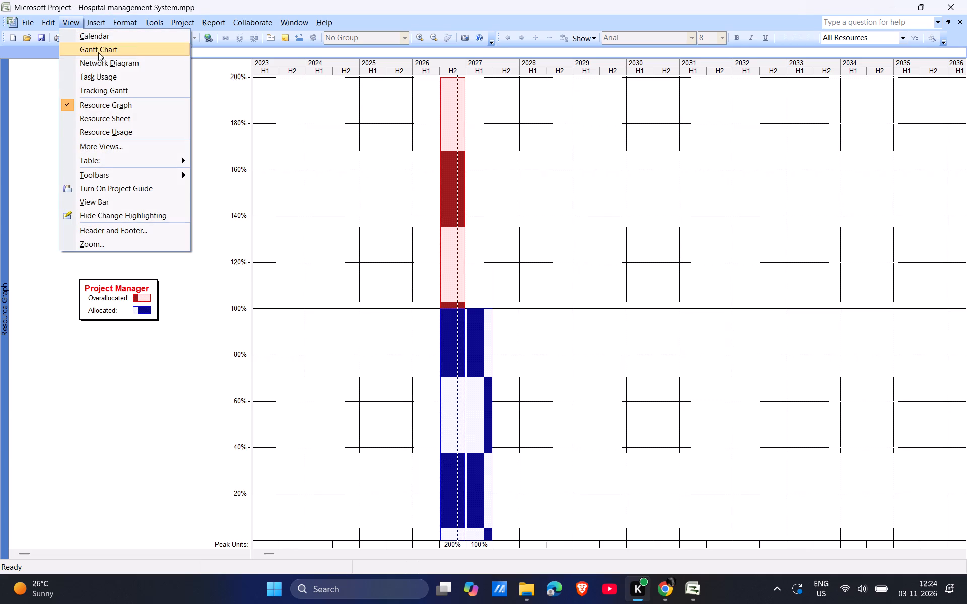
pyautogui.click(80, 130)
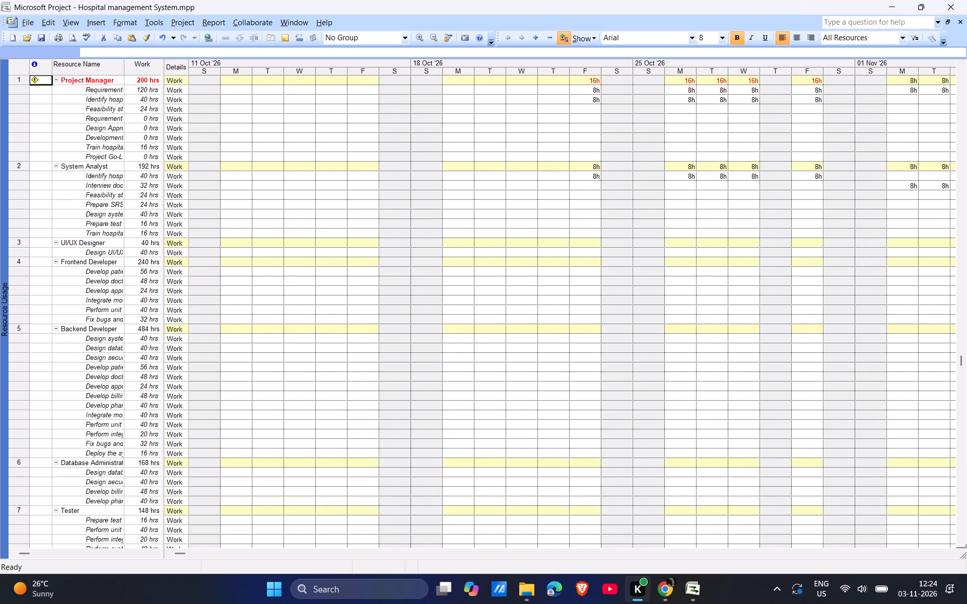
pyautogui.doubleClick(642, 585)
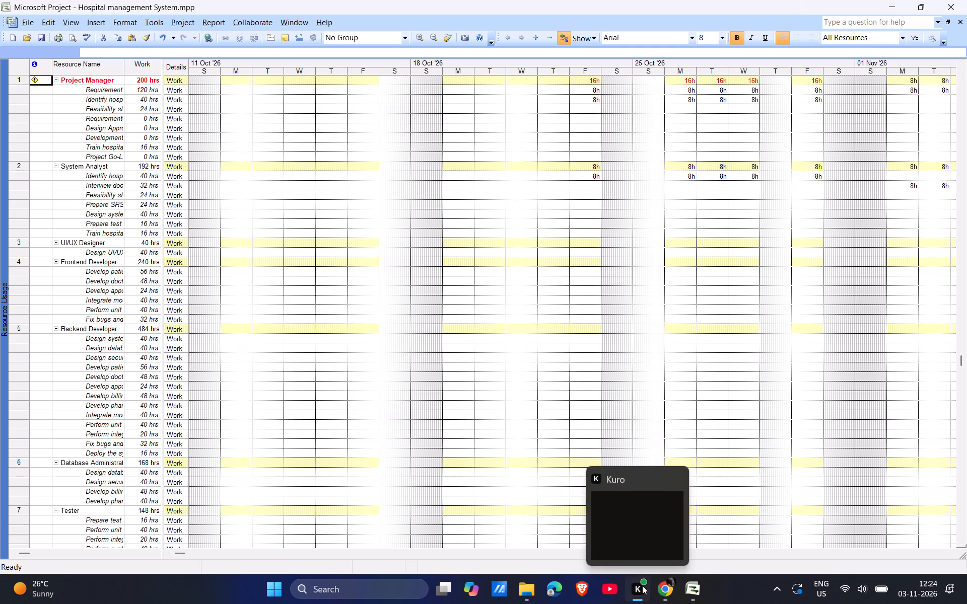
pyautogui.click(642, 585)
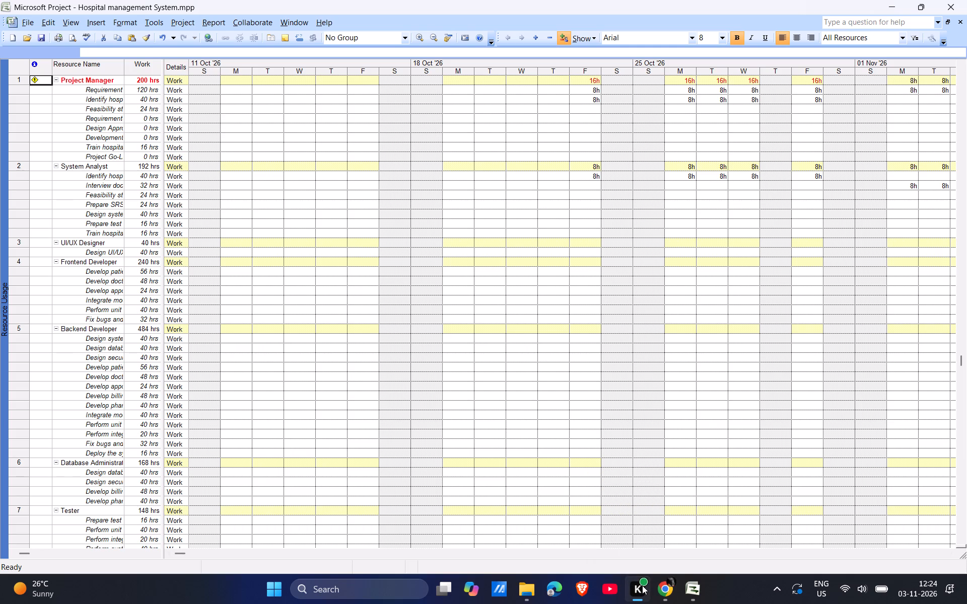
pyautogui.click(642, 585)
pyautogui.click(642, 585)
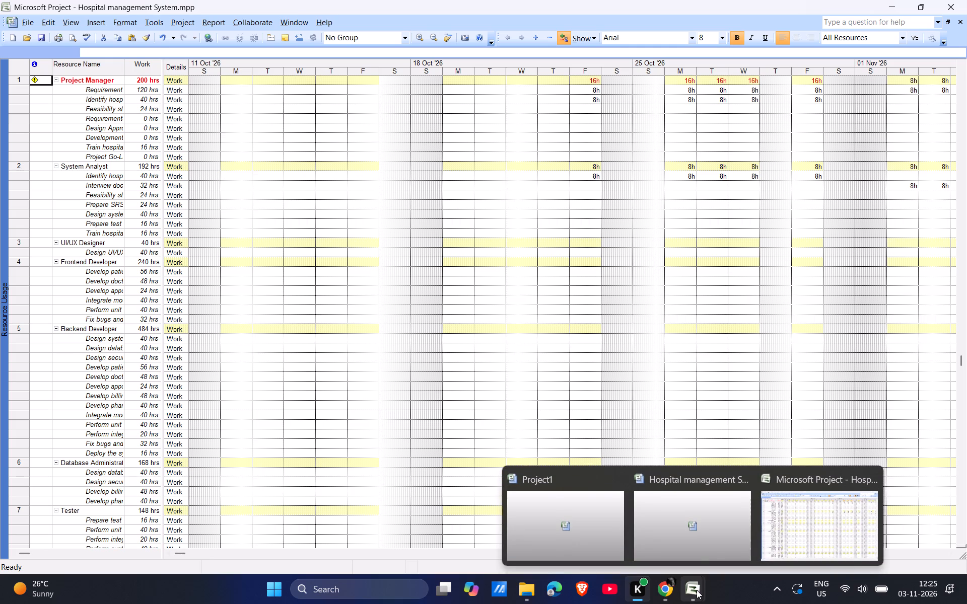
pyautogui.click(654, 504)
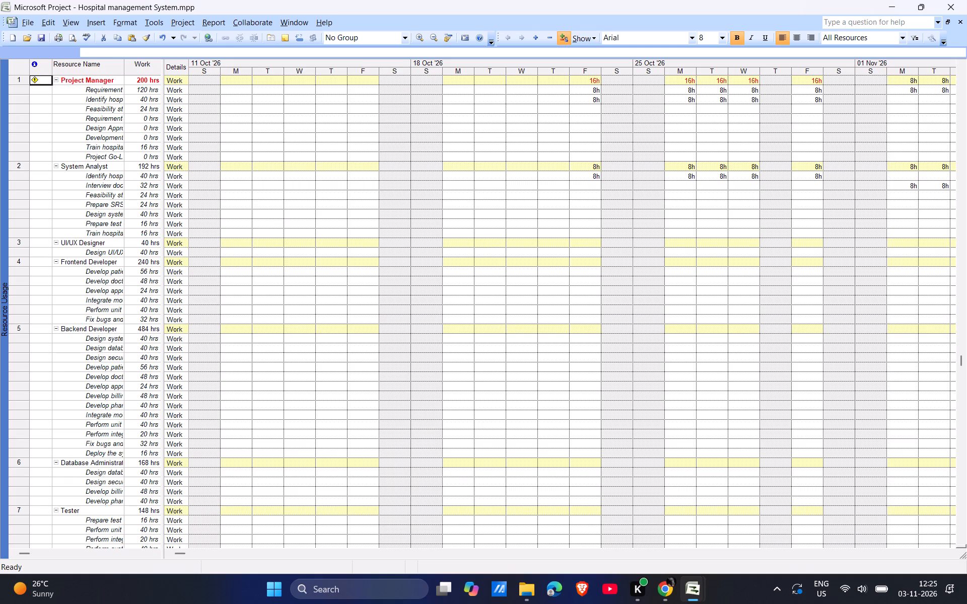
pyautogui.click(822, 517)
# Examine the project's tasks and the dependency links between them along the Network Diagram view.
pyautogui.click(71, 25)
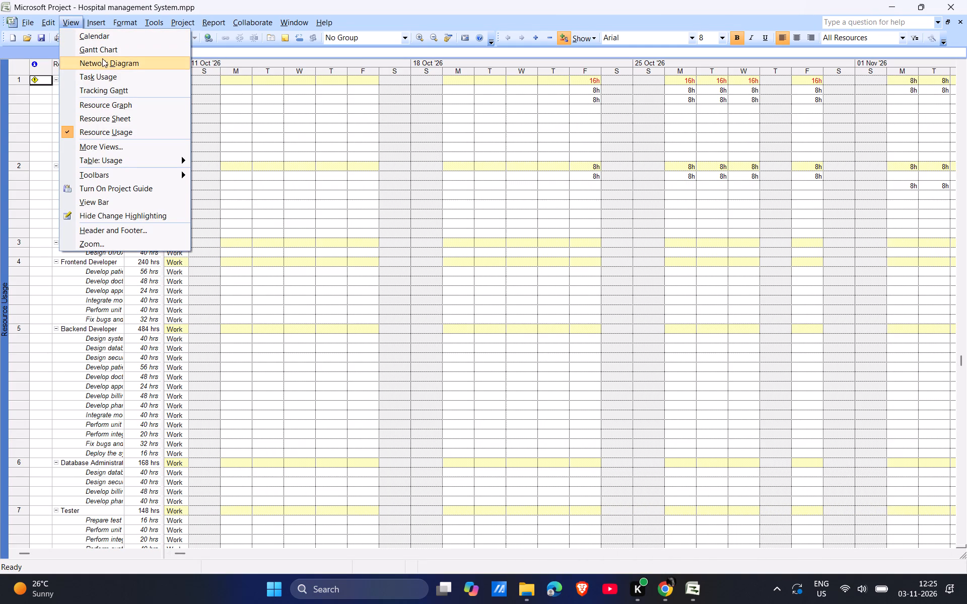
pyautogui.click(103, 60)
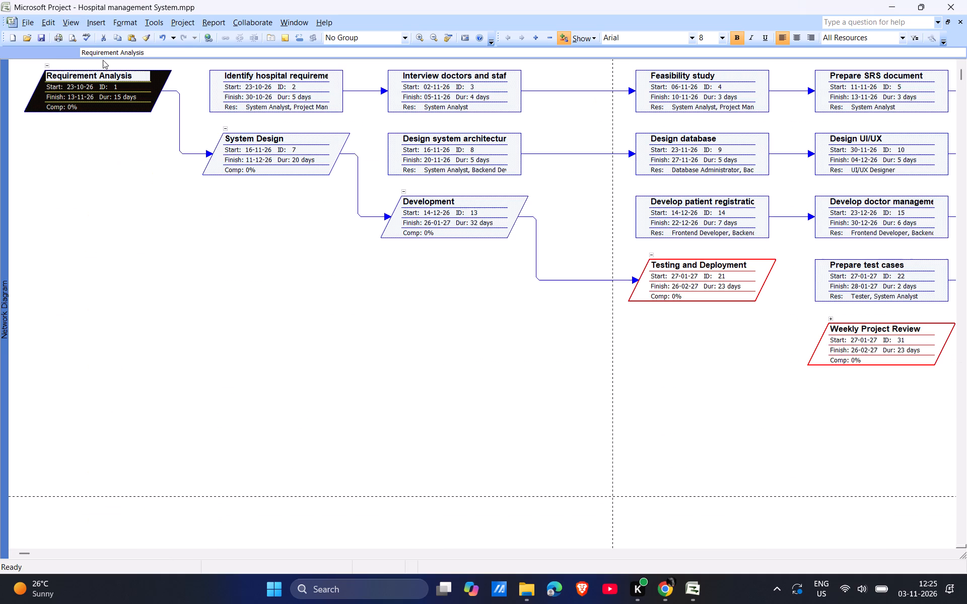
pyautogui.keyDown('ctrl'); pyautogui.scroll(-1, 277, 172); pyautogui.keyUp('ctrl')
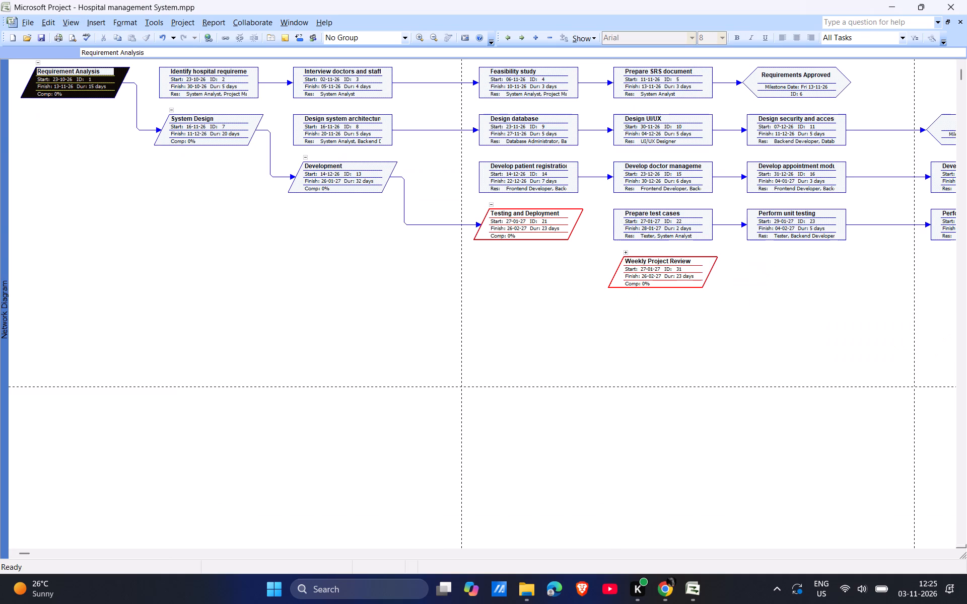
pyautogui.keyDown('ctrl'); pyautogui.scroll(-3, 389, 220); pyautogui.keyUp('ctrl')
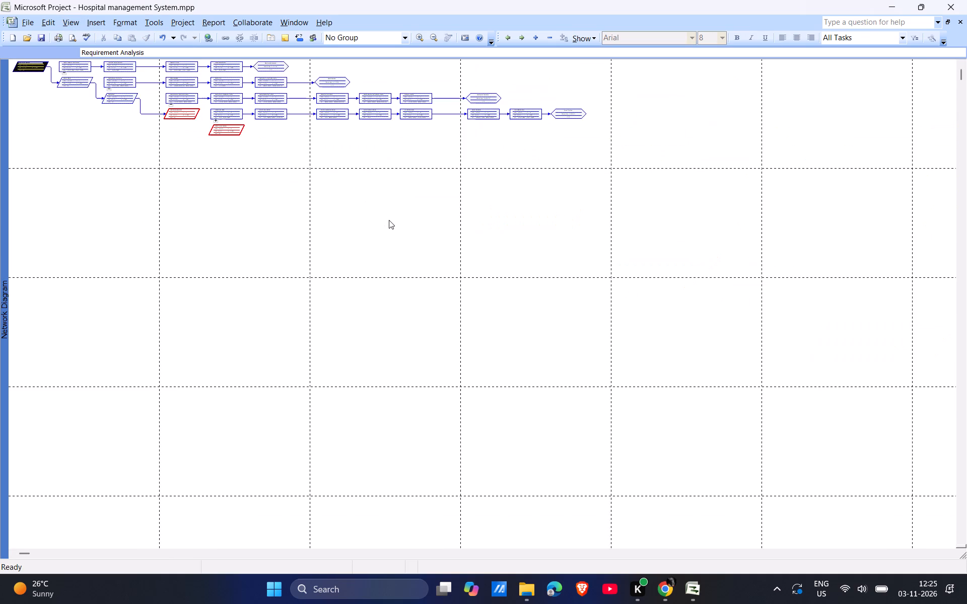
pyautogui.keyDown('ctrl'); pyautogui.scroll(3, 389, 220); pyautogui.keyUp('ctrl')
pyautogui.hscroll(-3, 486, 266)
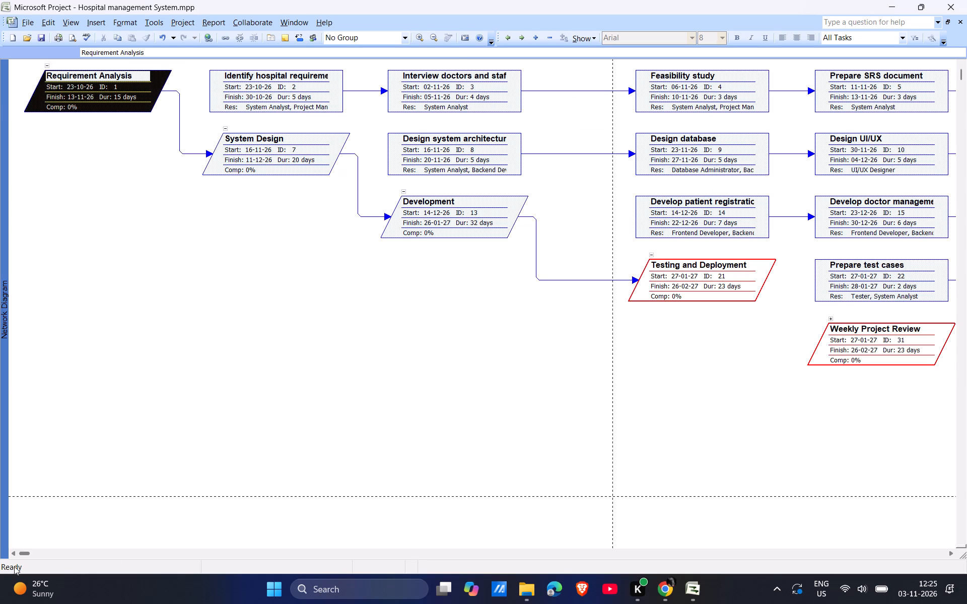
pyautogui.moveTo(19, 552); pyautogui.dragTo(29, 552)
pyautogui.moveTo(29, 552); pyautogui.dragTo(31, 553)
pyautogui.moveTo(38, 552); pyautogui.dragTo(60, 551)
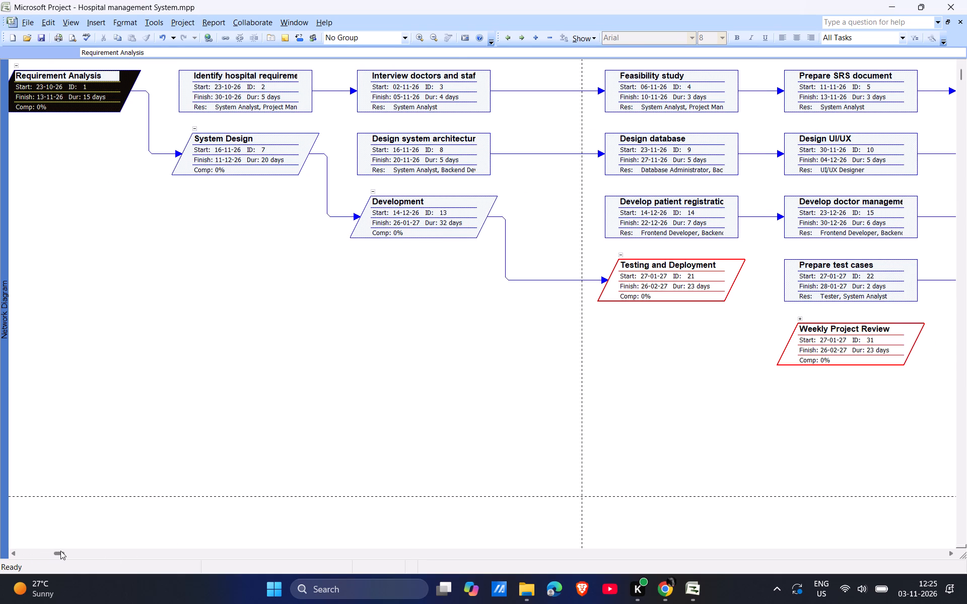
pyautogui.moveTo(60, 551); pyautogui.dragTo(76, 551)
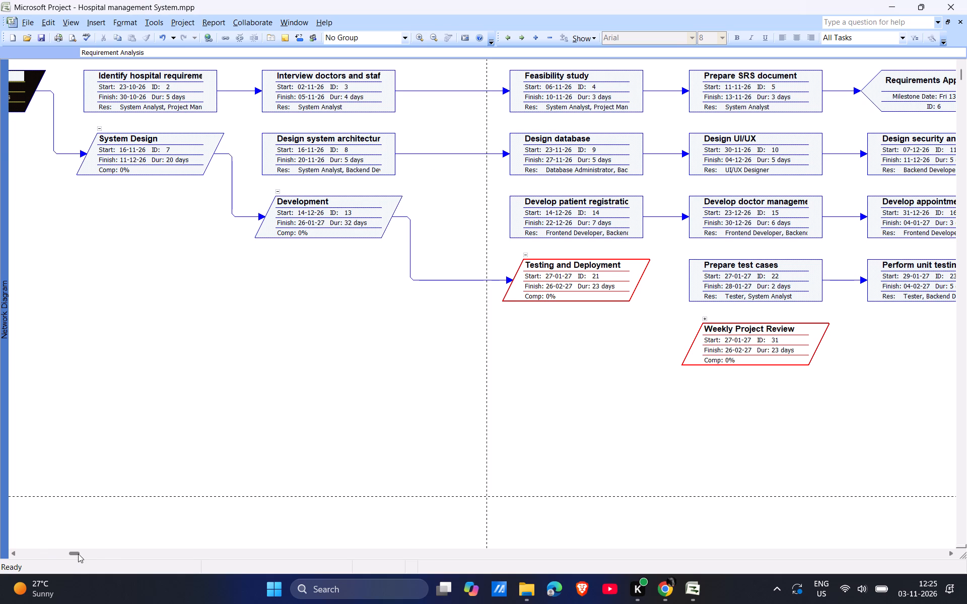
pyautogui.moveTo(78, 554); pyautogui.dragTo(107, 556)
pyautogui.moveTo(105, 555); pyautogui.dragTo(148, 556)
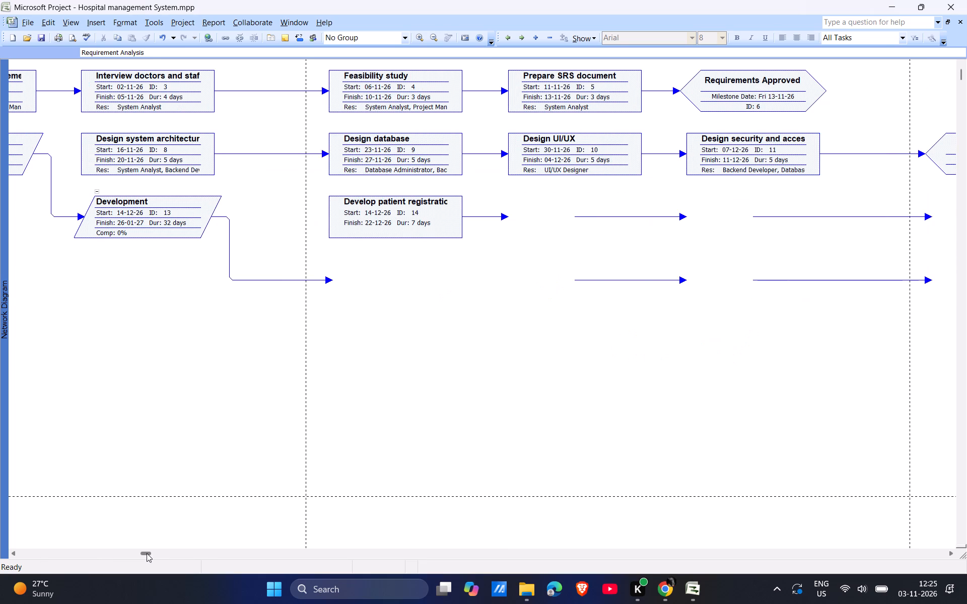
pyautogui.moveTo(147, 553); pyautogui.dragTo(186, 560)
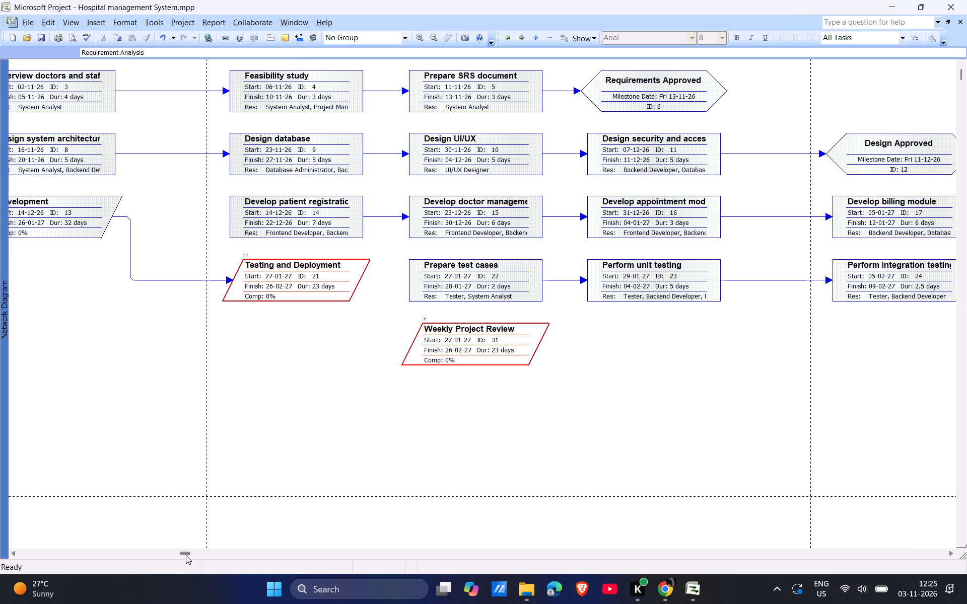
pyautogui.moveTo(186, 555); pyautogui.dragTo(218, 553)
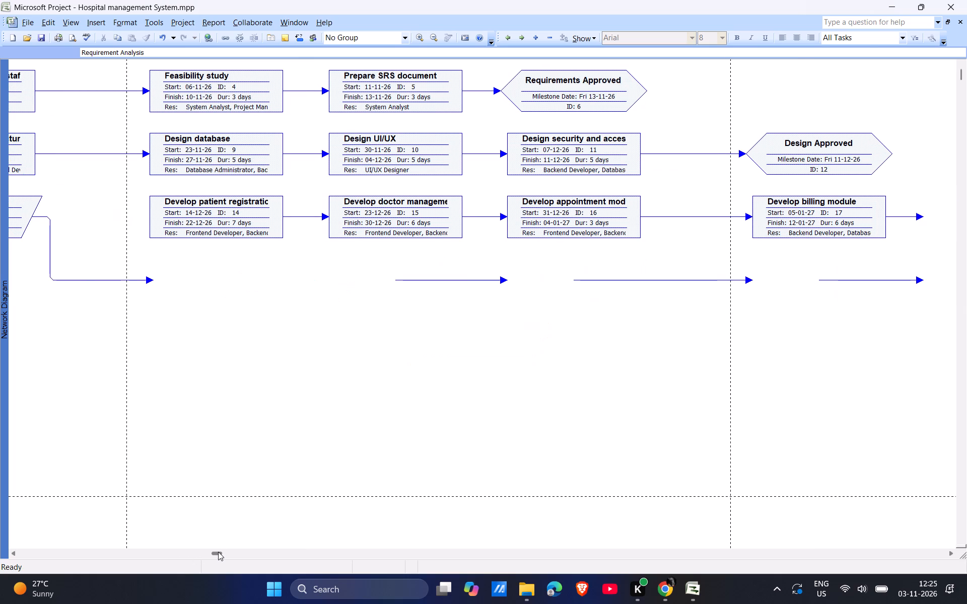
pyautogui.moveTo(218, 553); pyautogui.dragTo(261, 557)
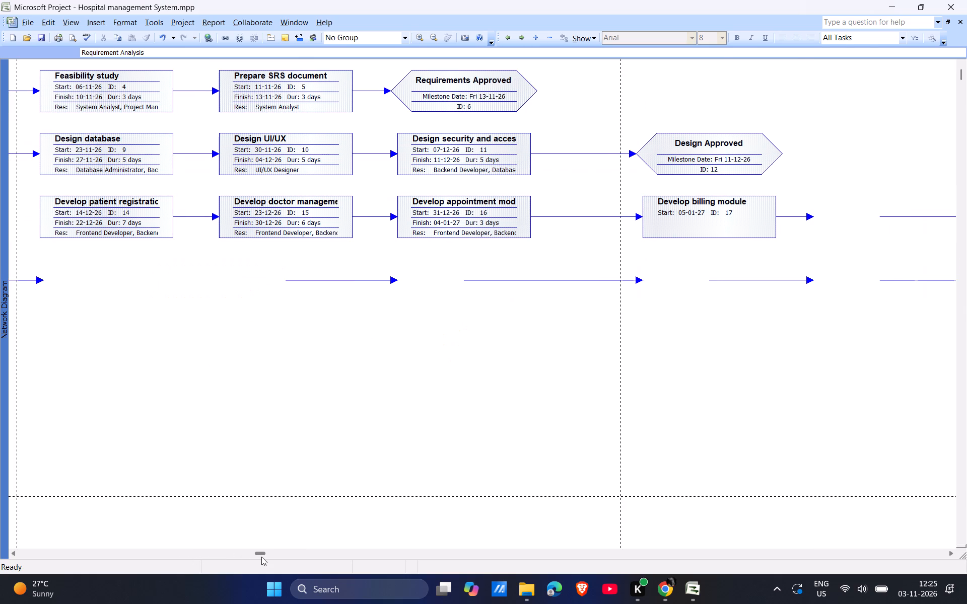
pyautogui.moveTo(261, 555); pyautogui.dragTo(300, 560)
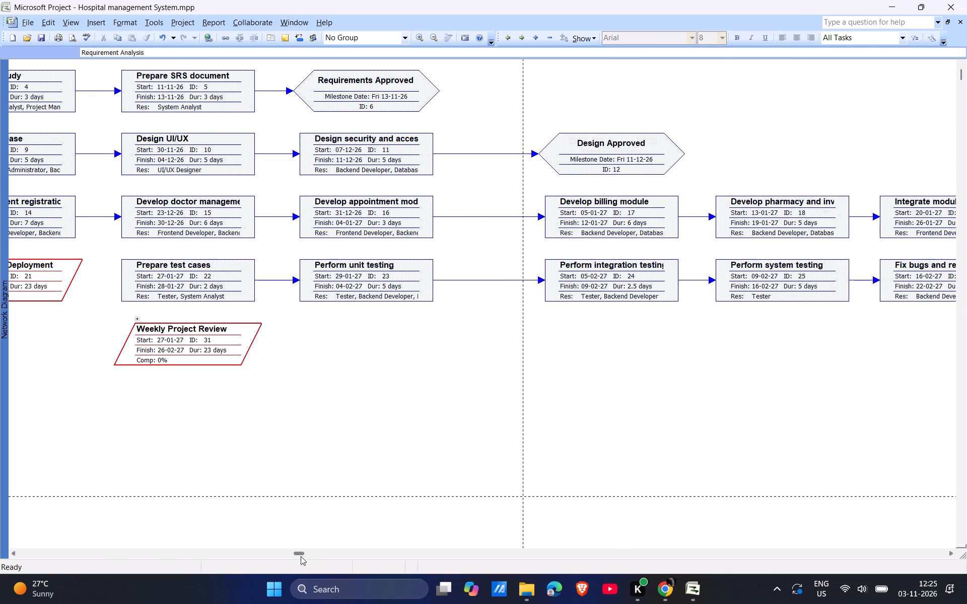
pyautogui.moveTo(301, 556); pyautogui.dragTo(324, 561)
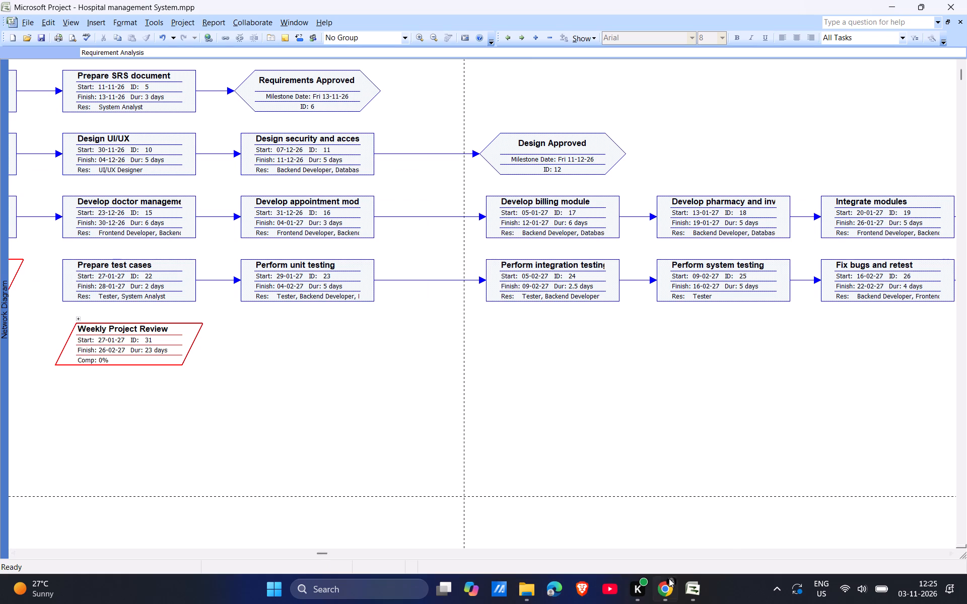
# Switch to Chrome, open a new browser tab, and return to Microsoft Project.
pyautogui.click(666, 582)
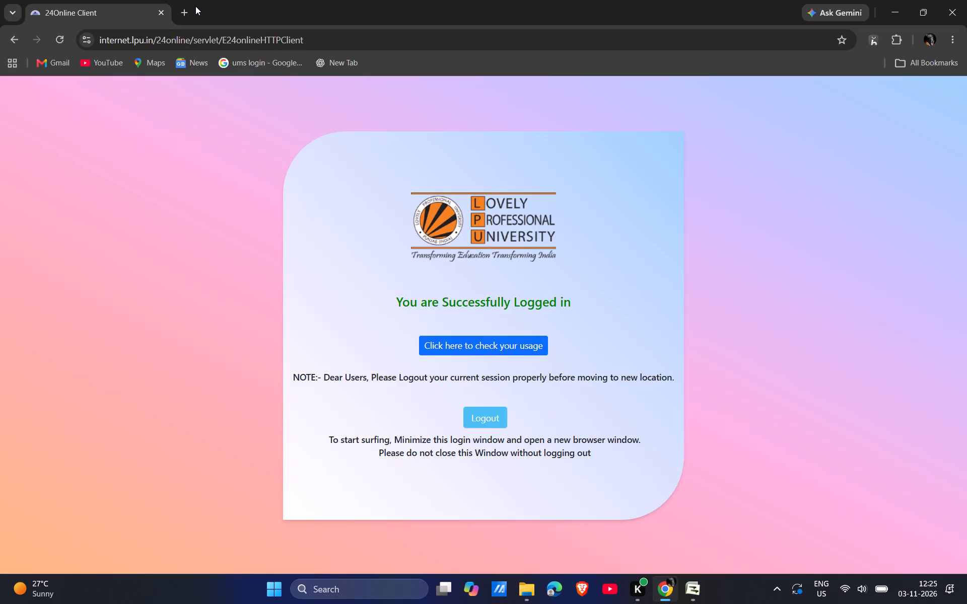
pyautogui.click(191, 11)
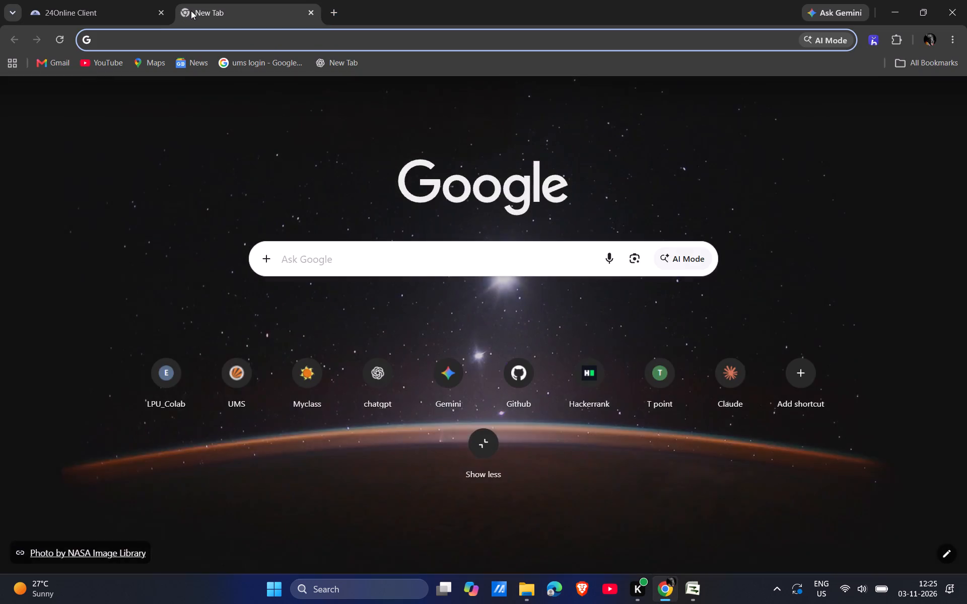
pyautogui.hotkey('alt', 'Tab')
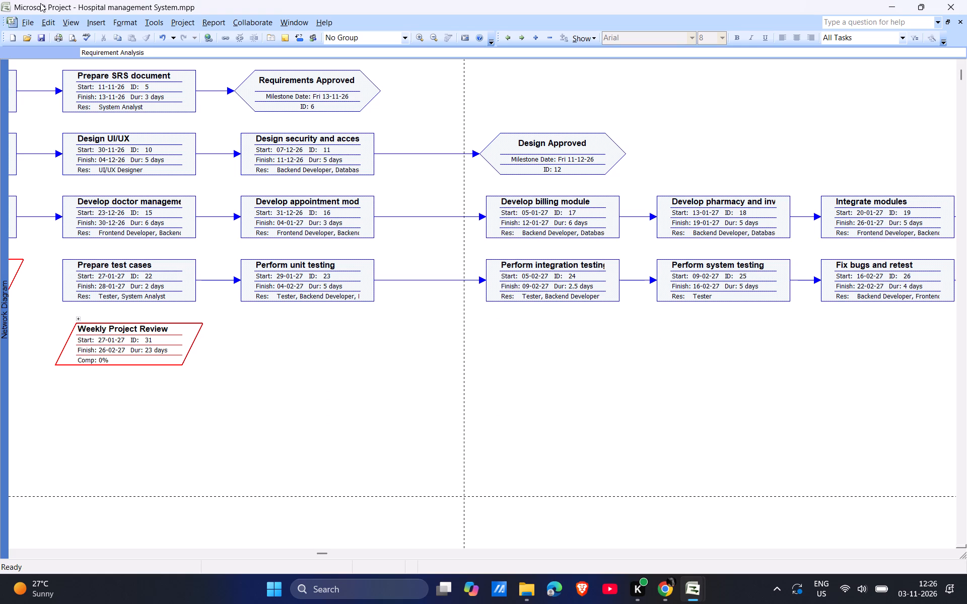
# Show the project in the Gantt Chart view and select the Requirement Analysis task's resource name.
pyautogui.click(75, 22)
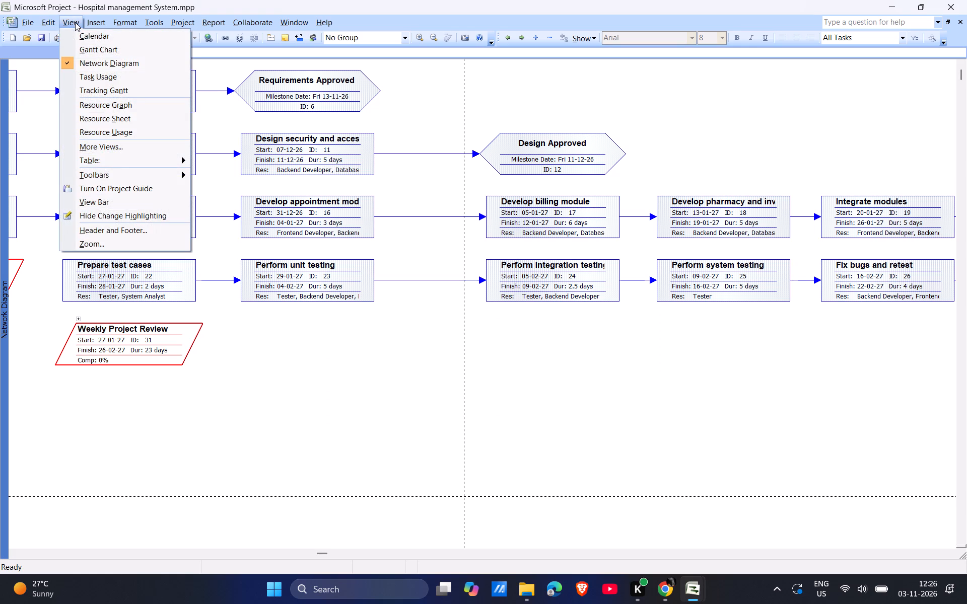
pyautogui.click(89, 49)
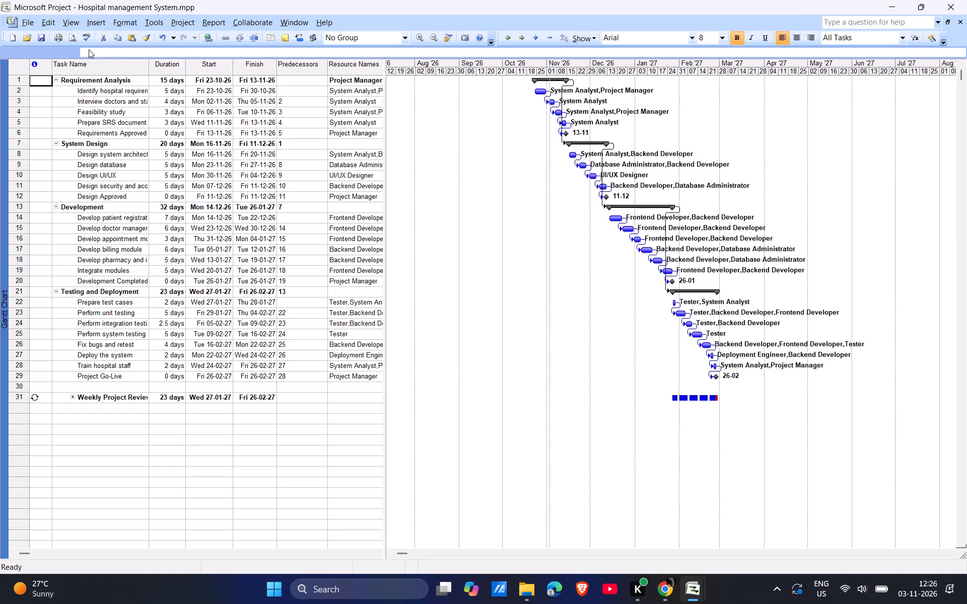
pyautogui.click(362, 79)
# Switch to Chrome and open ChatGPT in the new tab.
pyautogui.click(658, 589)
pyautogui.write('ch')
pyautogui.press('Return')
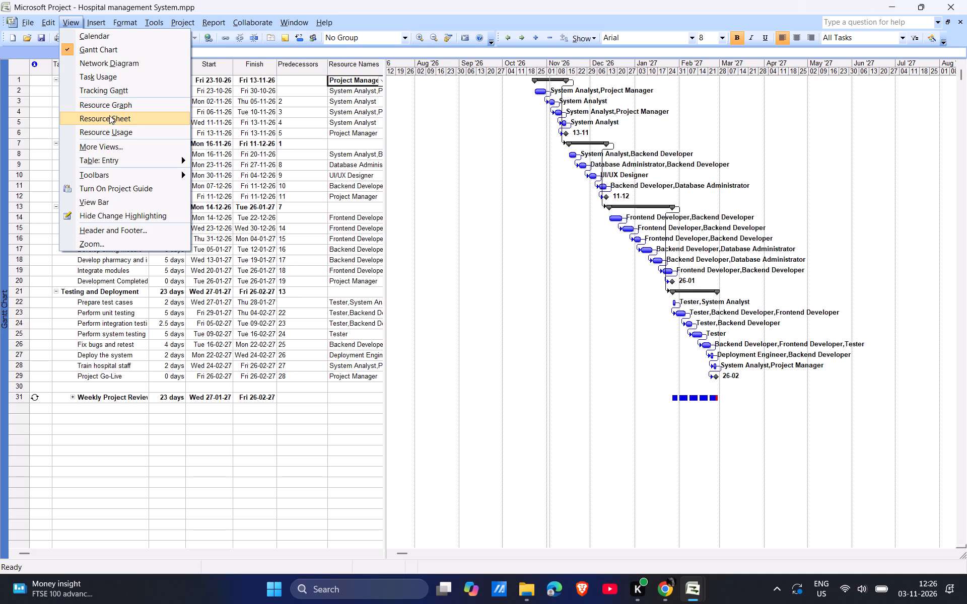
pyautogui.click(111, 130)
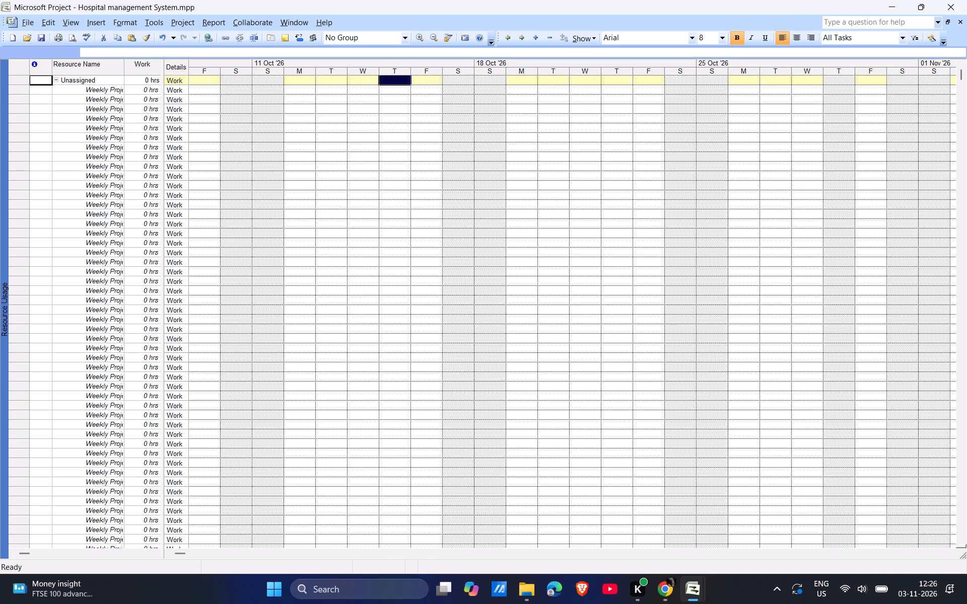
pyautogui.scroll(-5, 114, 228)
pyautogui.scroll(1, 114, 228)
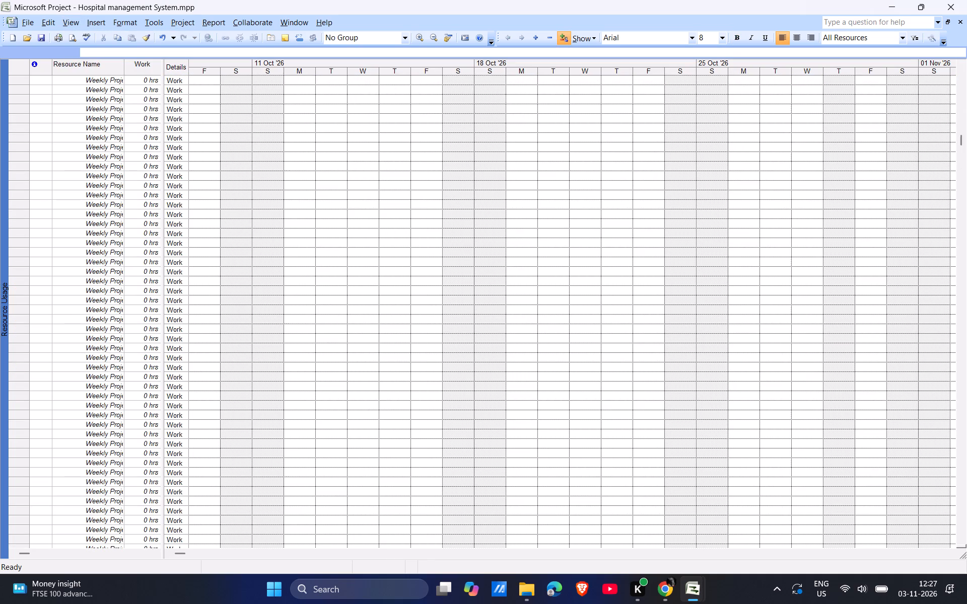
pyautogui.click(71, 20)
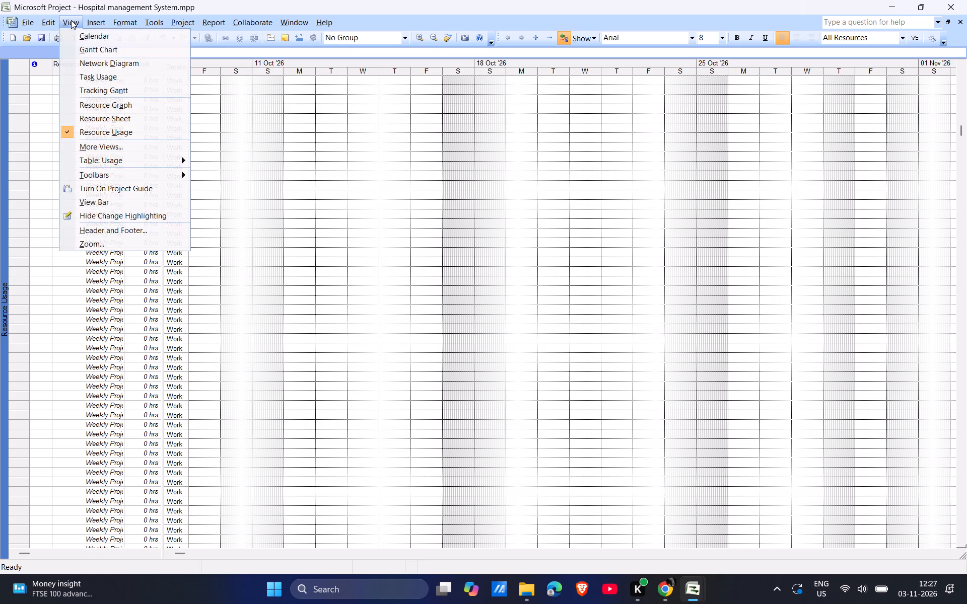
pyautogui.click(90, 51)
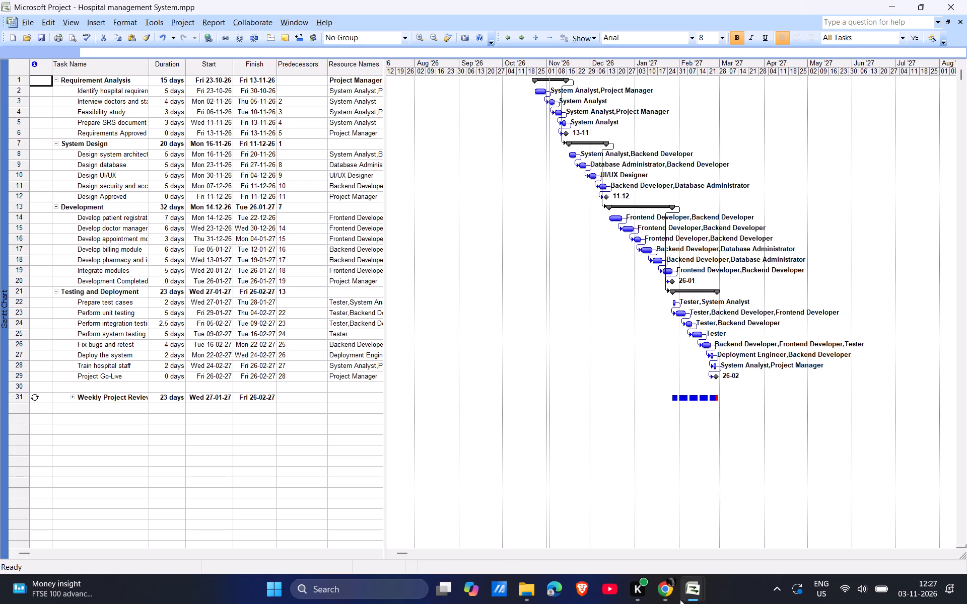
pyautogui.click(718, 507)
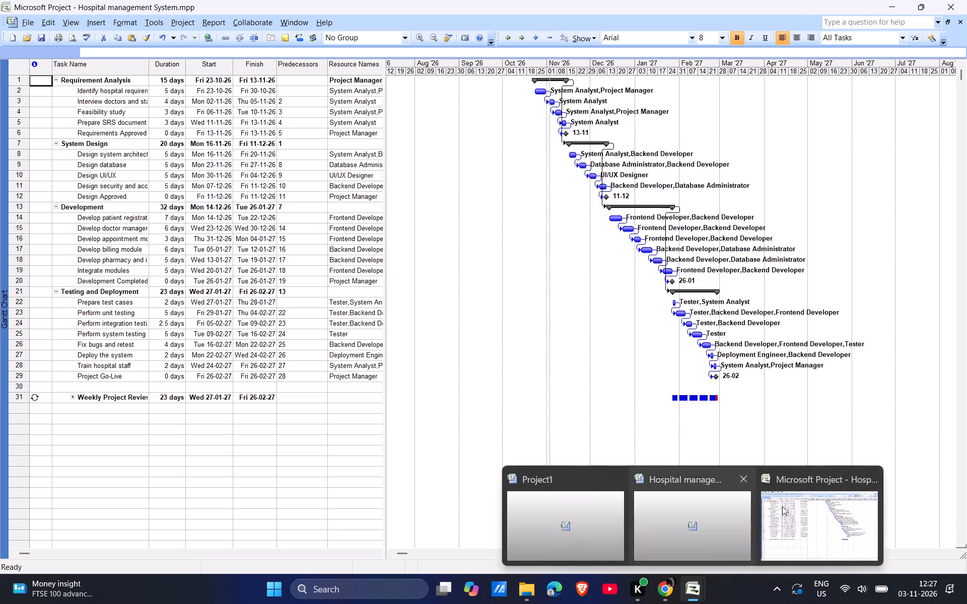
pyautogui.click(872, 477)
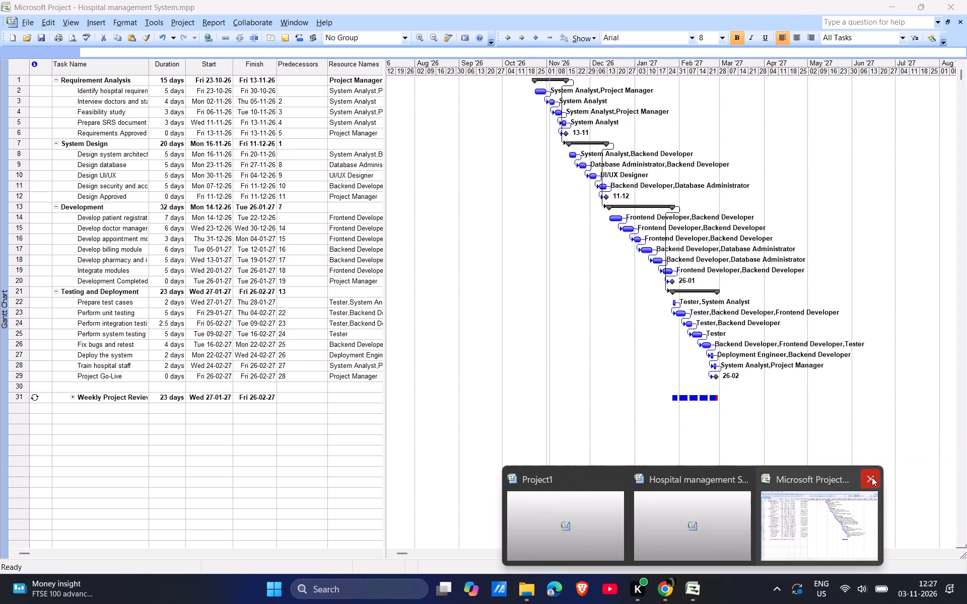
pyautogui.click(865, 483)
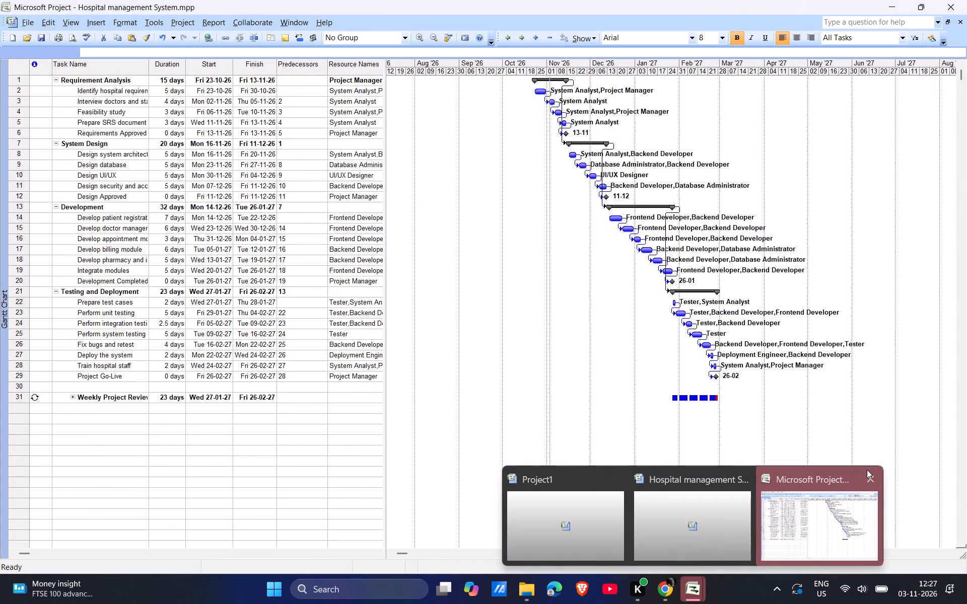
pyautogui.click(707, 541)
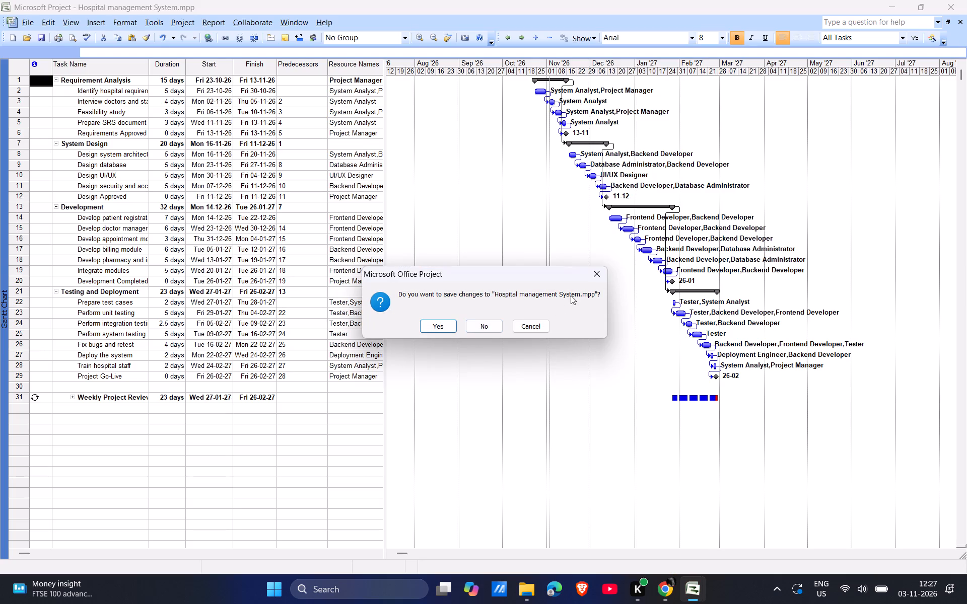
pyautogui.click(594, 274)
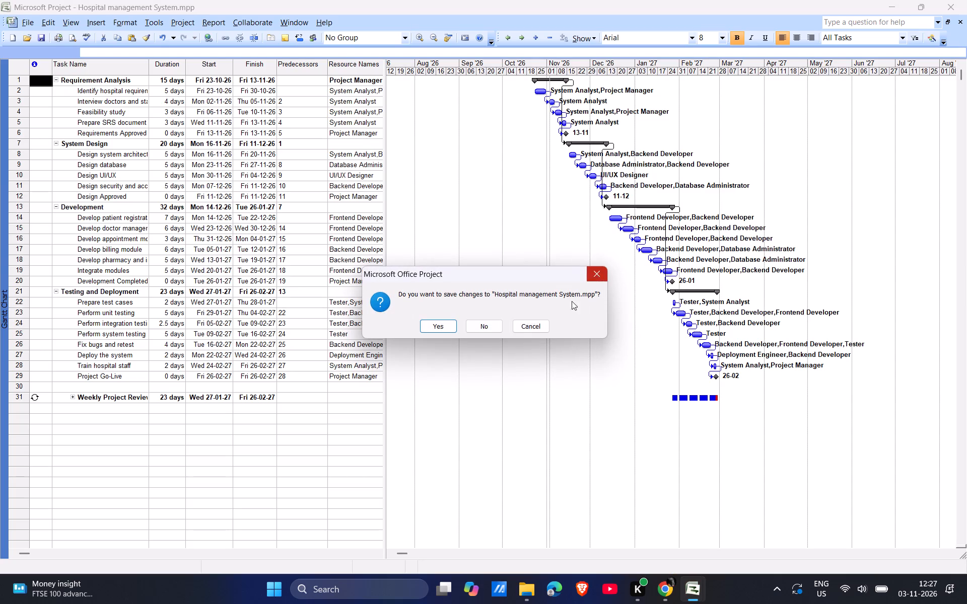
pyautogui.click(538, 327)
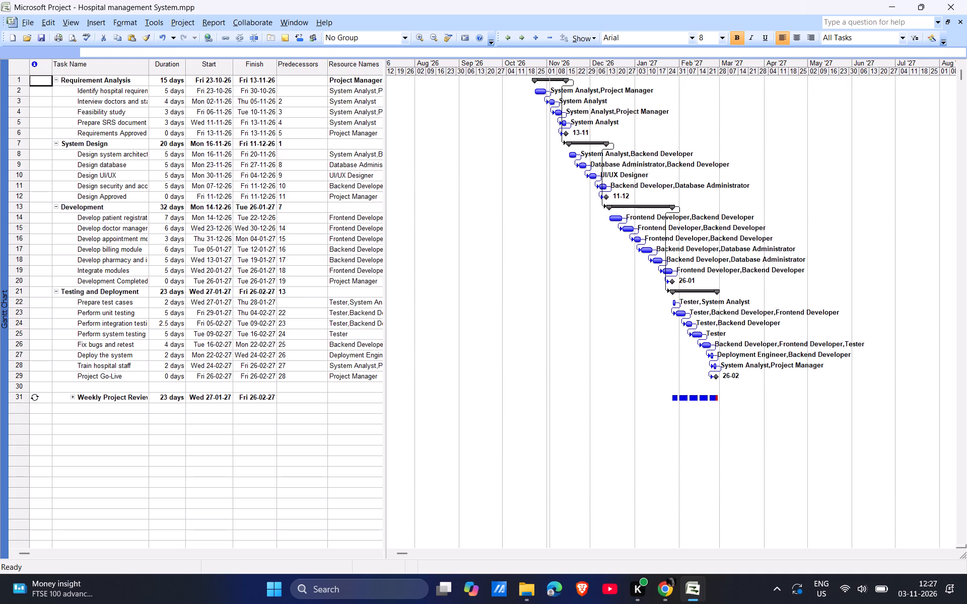
# Show the project in the Resource Usage view.
pyautogui.click(75, 23)
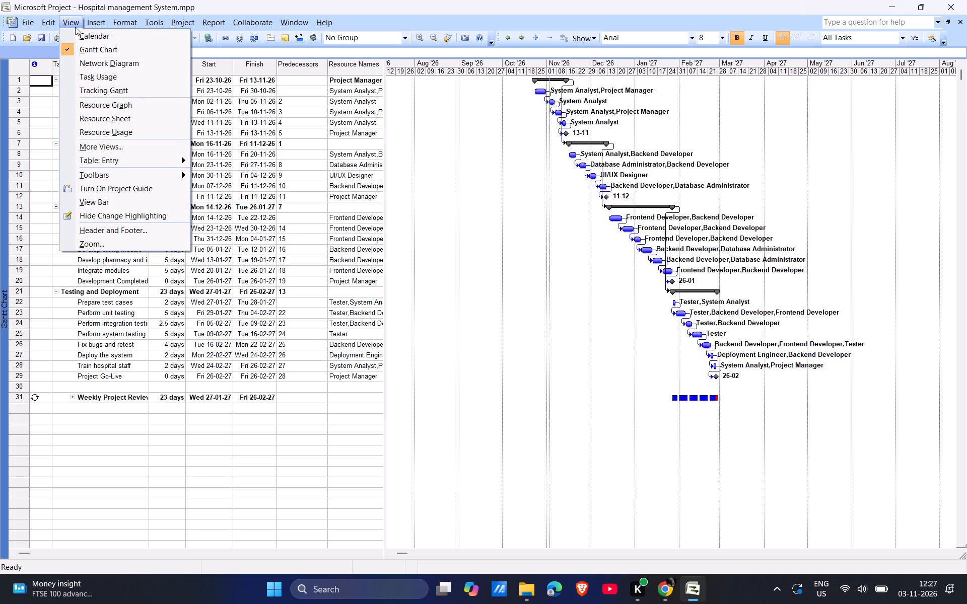
pyautogui.click(94, 130)
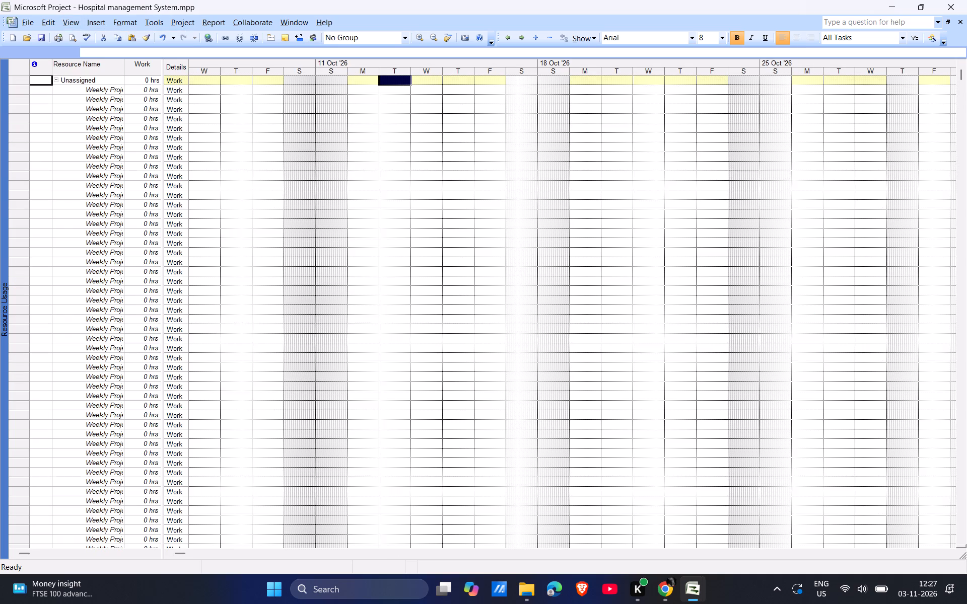
pyautogui.click(75, 23)
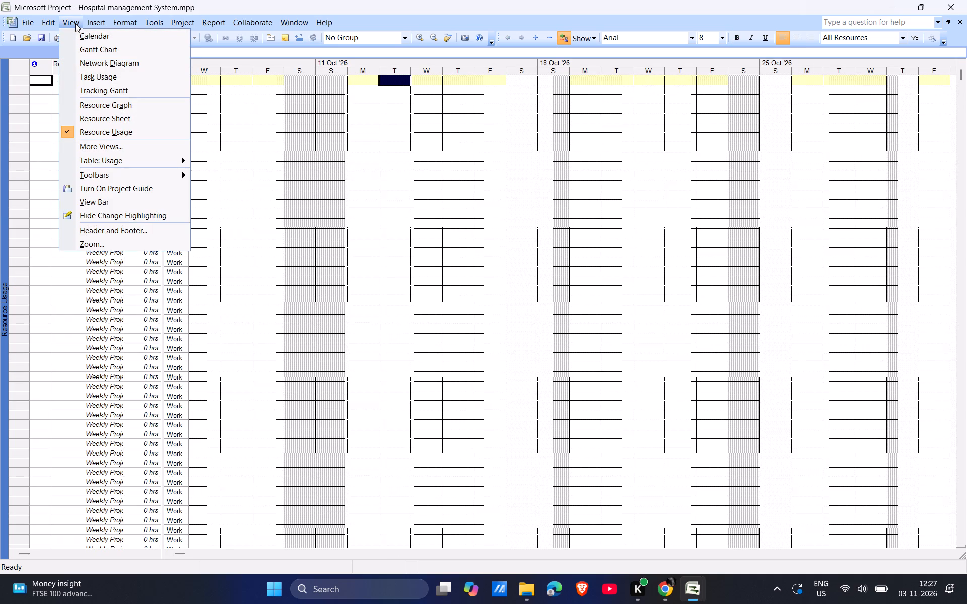
# Close Microsoft Project without saving the changes to Hospital management System.mpp and Project1.
pyautogui.click(951, 7)
pyautogui.click(500, 326)
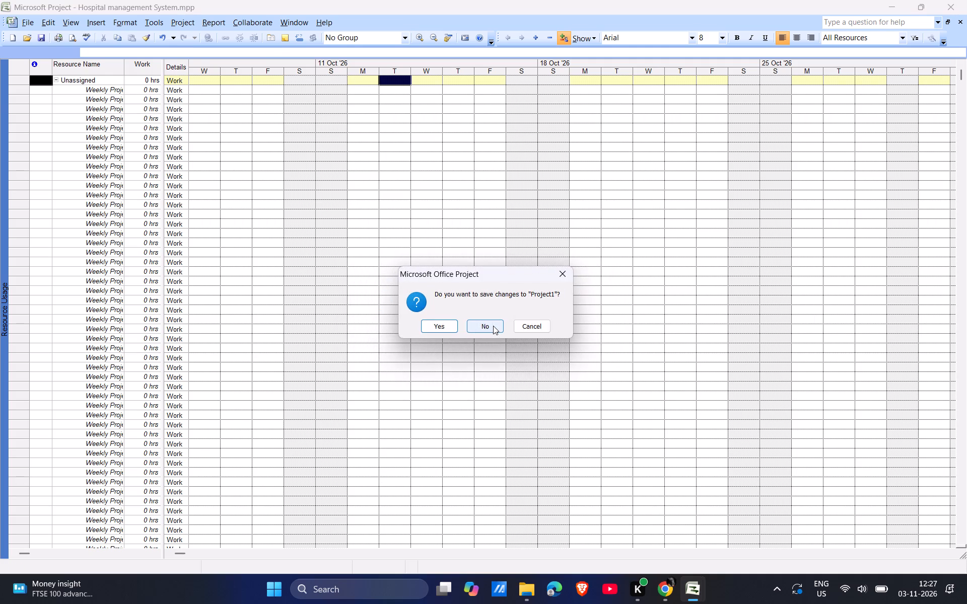
pyautogui.click(493, 326)
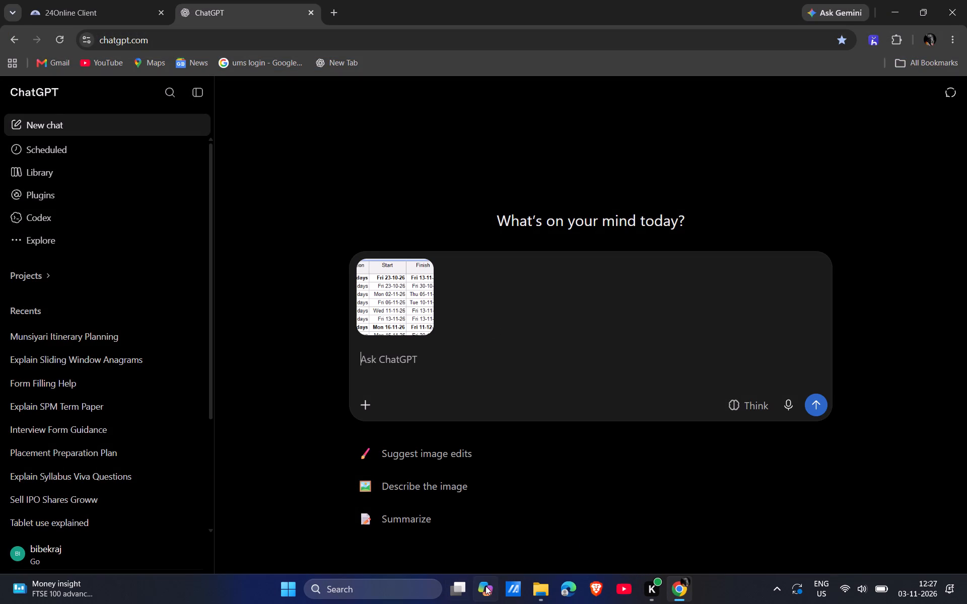
# Open Hospital management System.mpp from the SoftwareLabs folder.
pyautogui.click(538, 586)
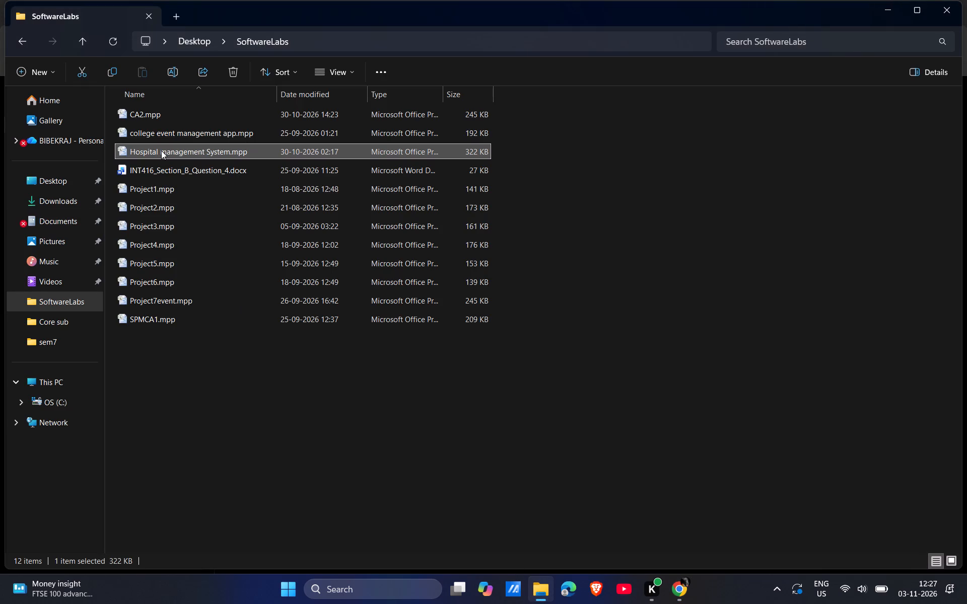
pyautogui.doubleClick(161, 150)
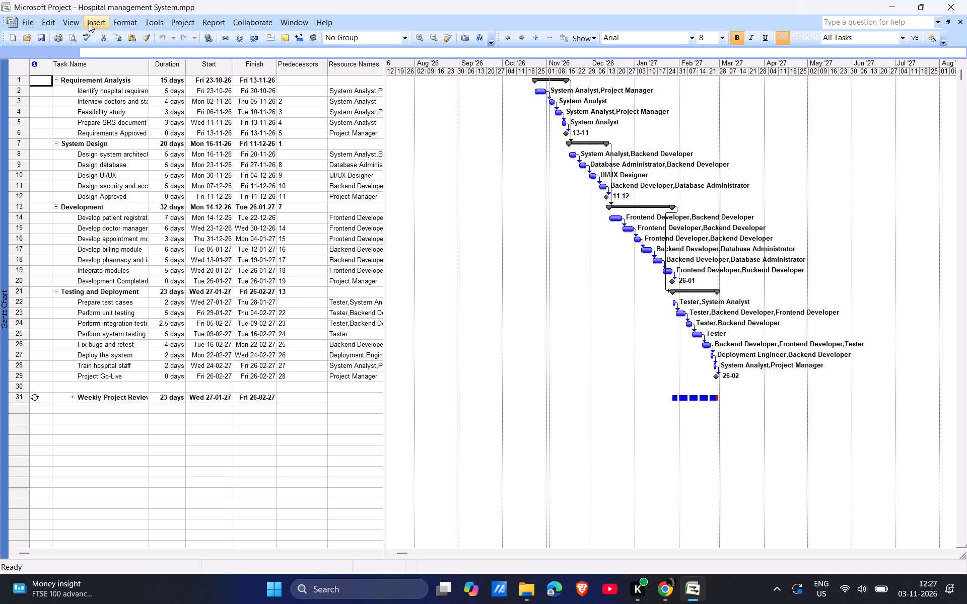
# Set the Gantt Chart layout to the second link style, whose arrows enter the start of each successor bar.
pyautogui.click(42, 25)
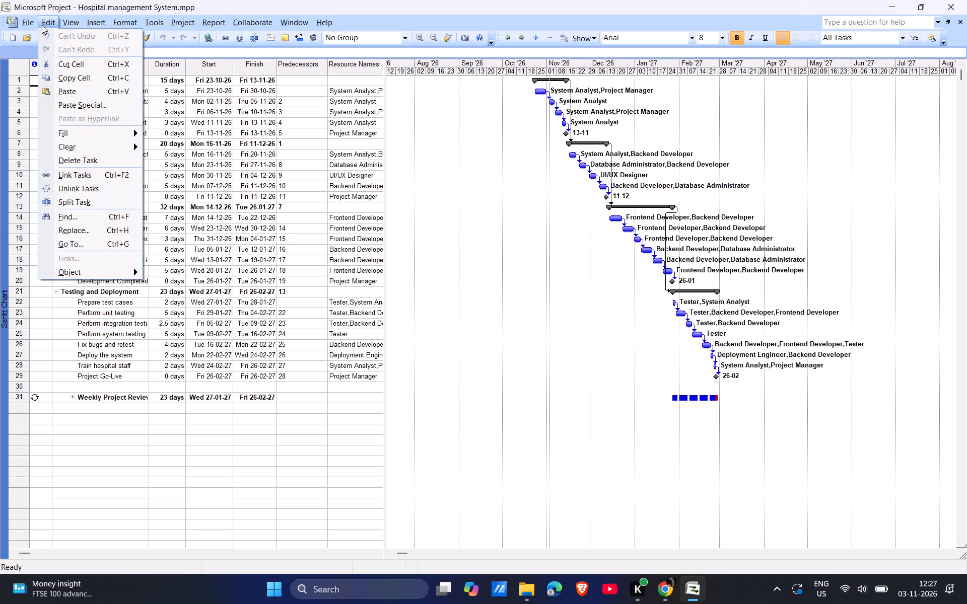
pyautogui.click(43, 25)
pyautogui.click(61, 23)
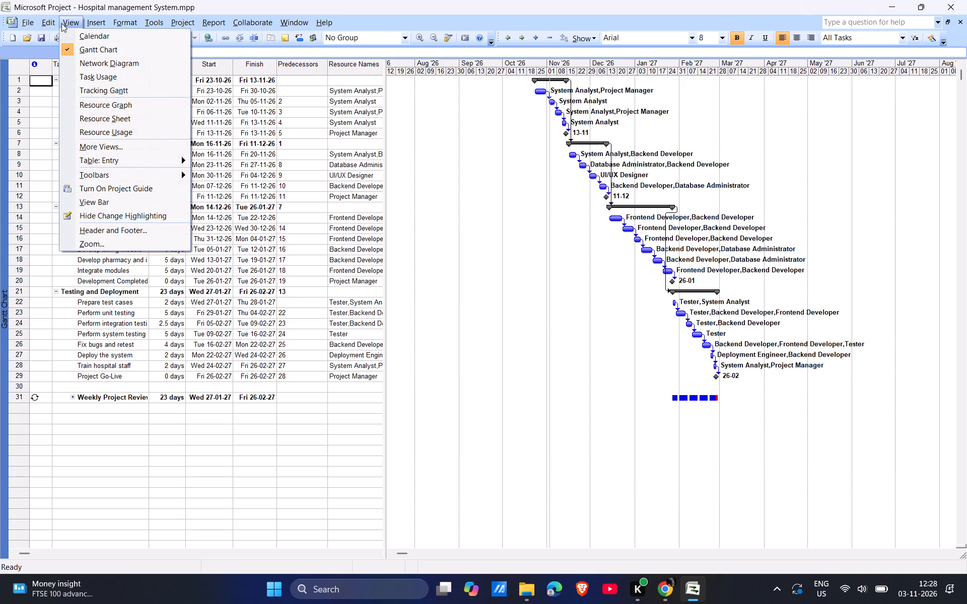
pyautogui.click(97, 174)
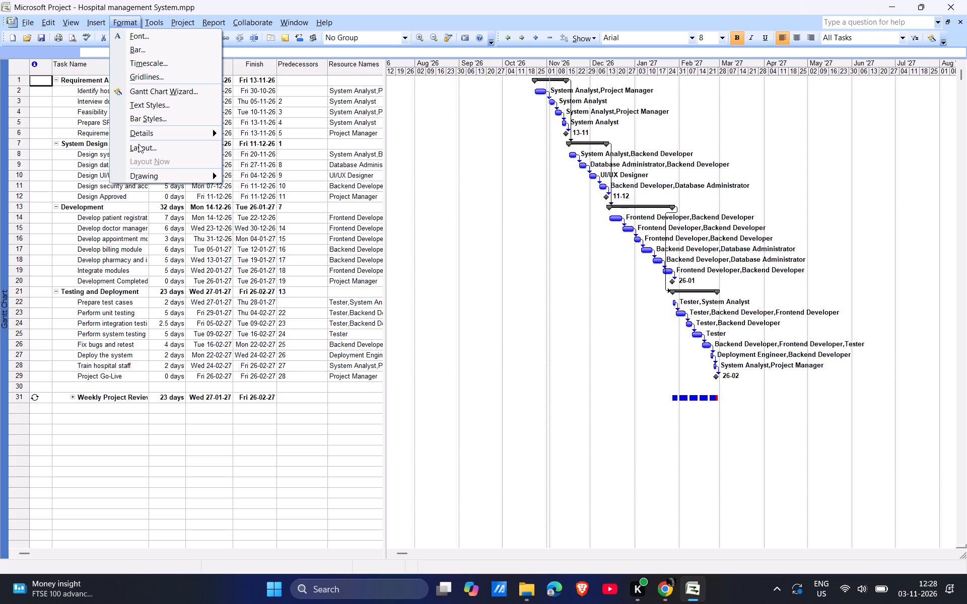
pyautogui.click(138, 148)
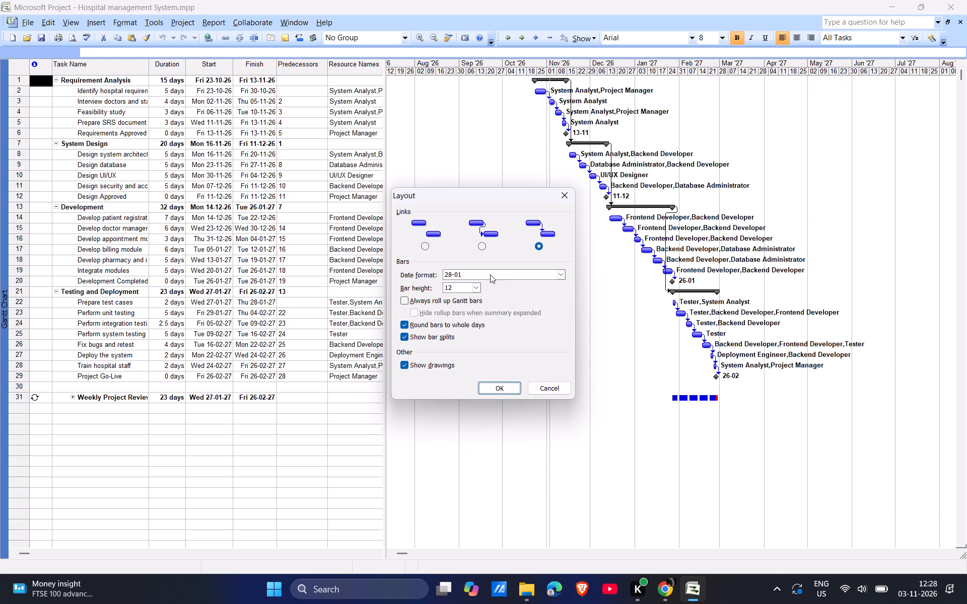
pyautogui.click(563, 276)
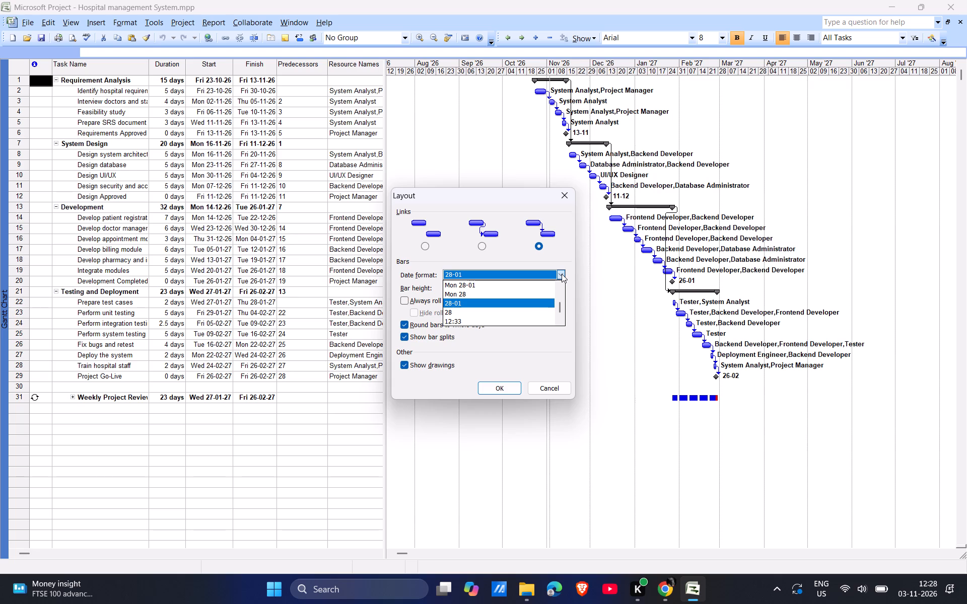
pyautogui.click(562, 274)
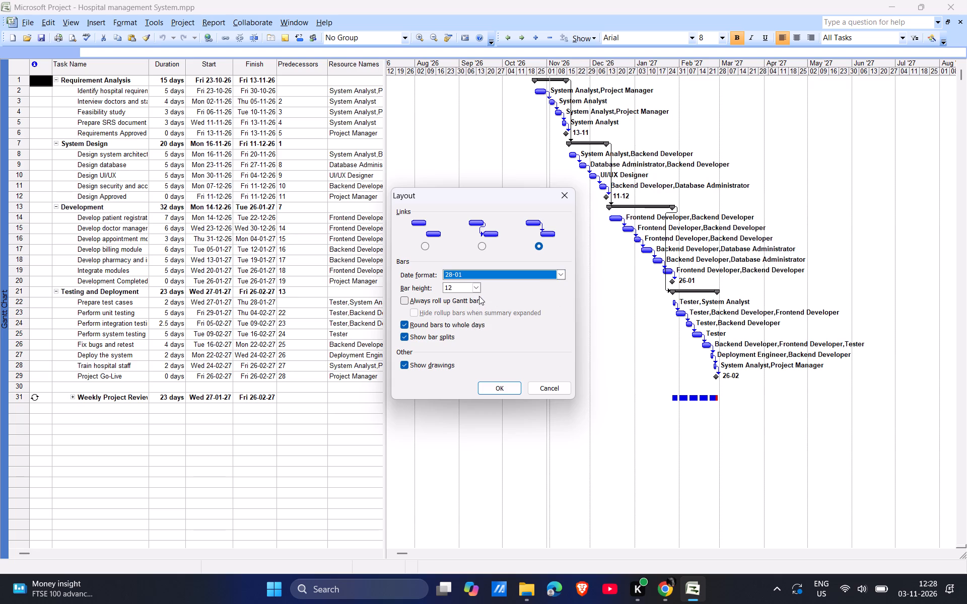
pyautogui.click(479, 292)
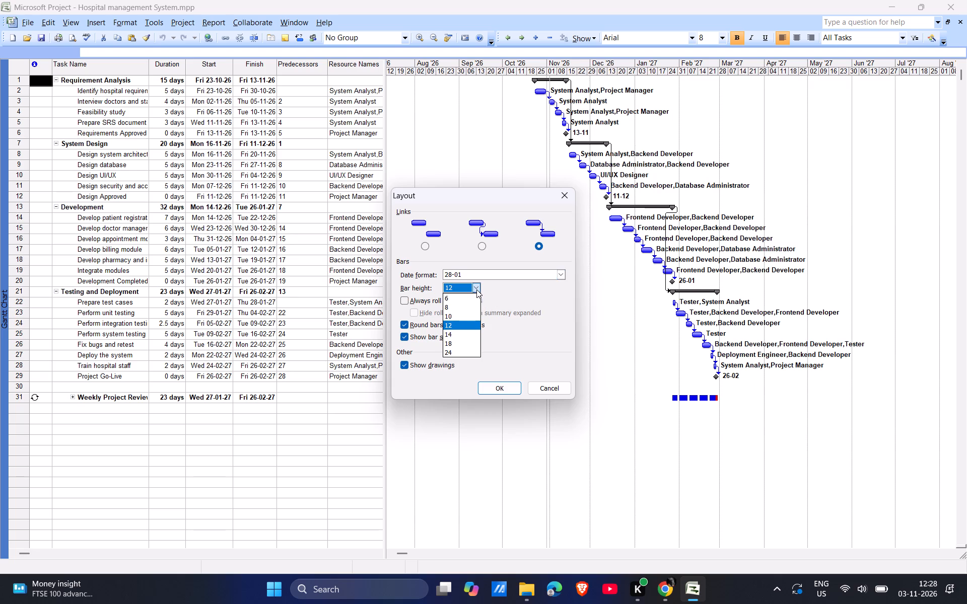
pyautogui.click(476, 290)
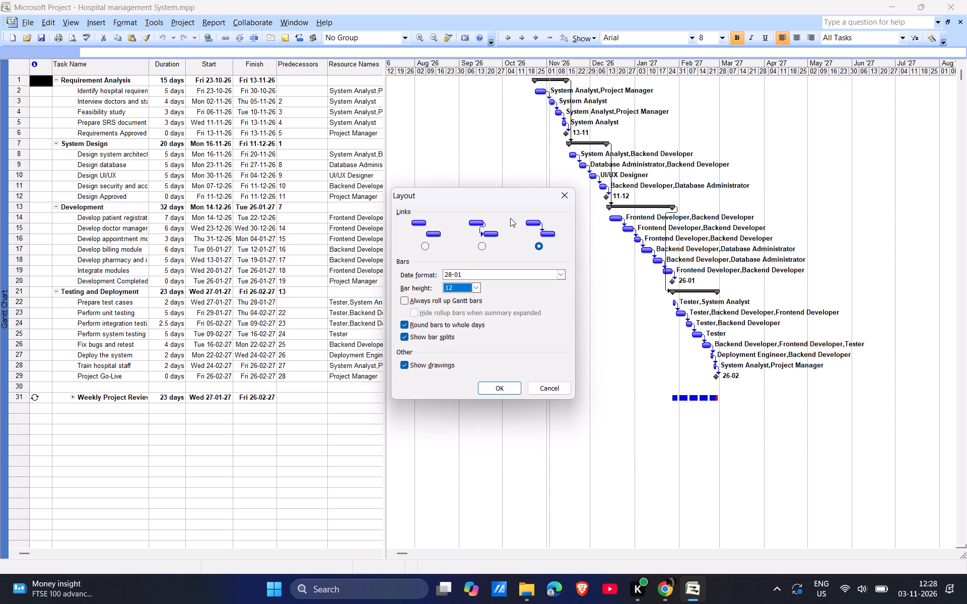
pyautogui.click(482, 250)
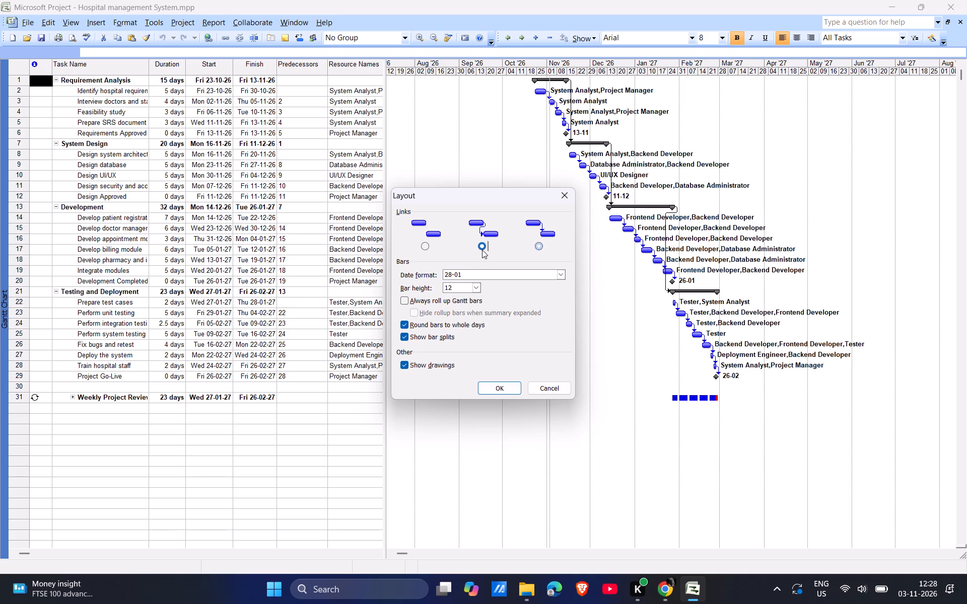
pyautogui.click(485, 389)
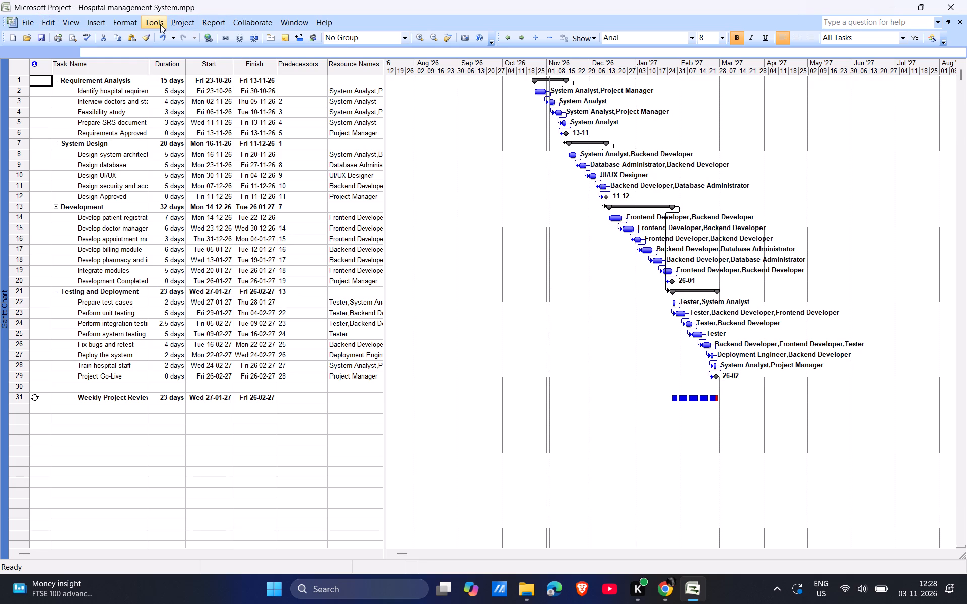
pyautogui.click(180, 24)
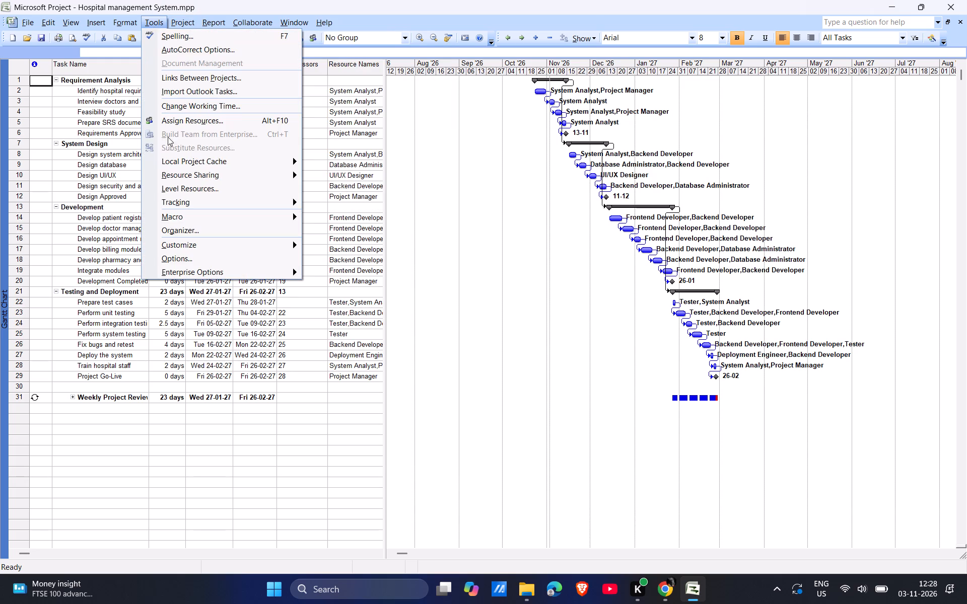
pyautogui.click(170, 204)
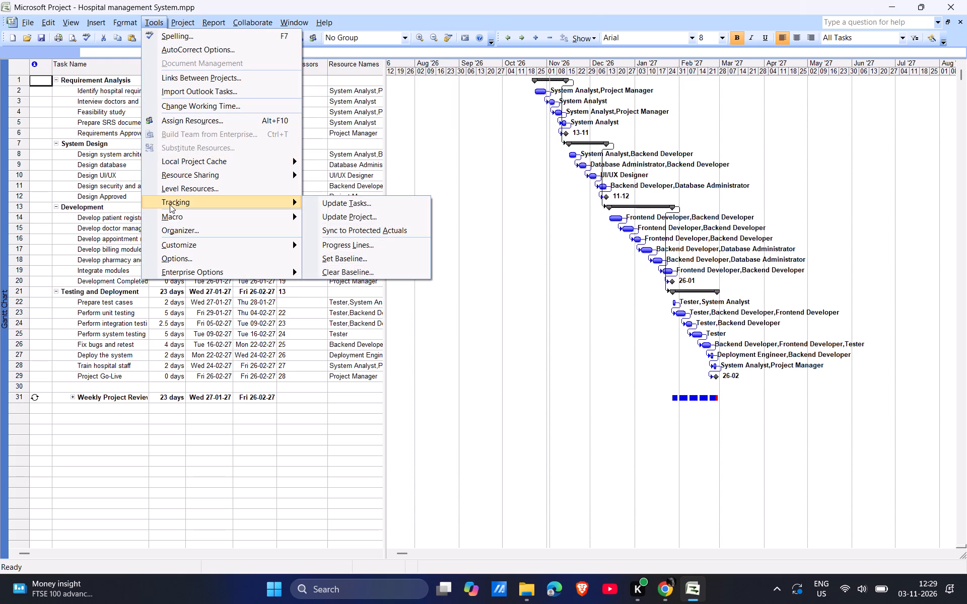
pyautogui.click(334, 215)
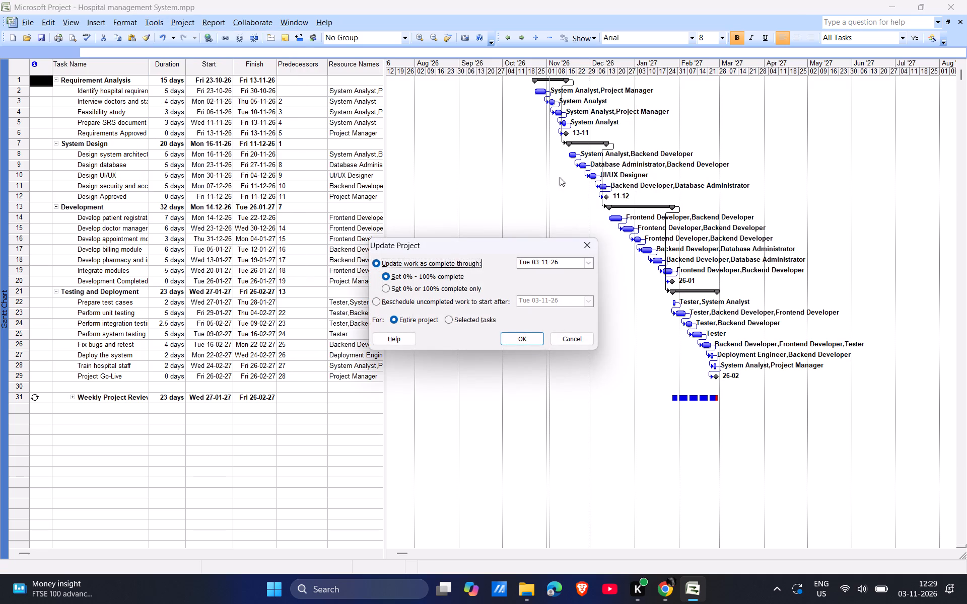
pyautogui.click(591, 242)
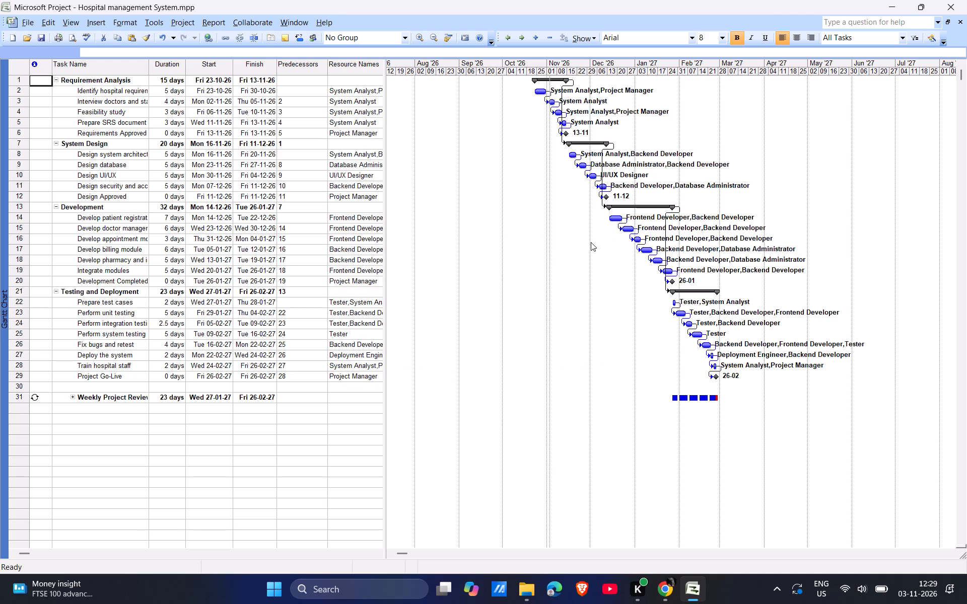
# Try to preview the Overbudget Resources cost report for the project.
pyautogui.click(211, 23)
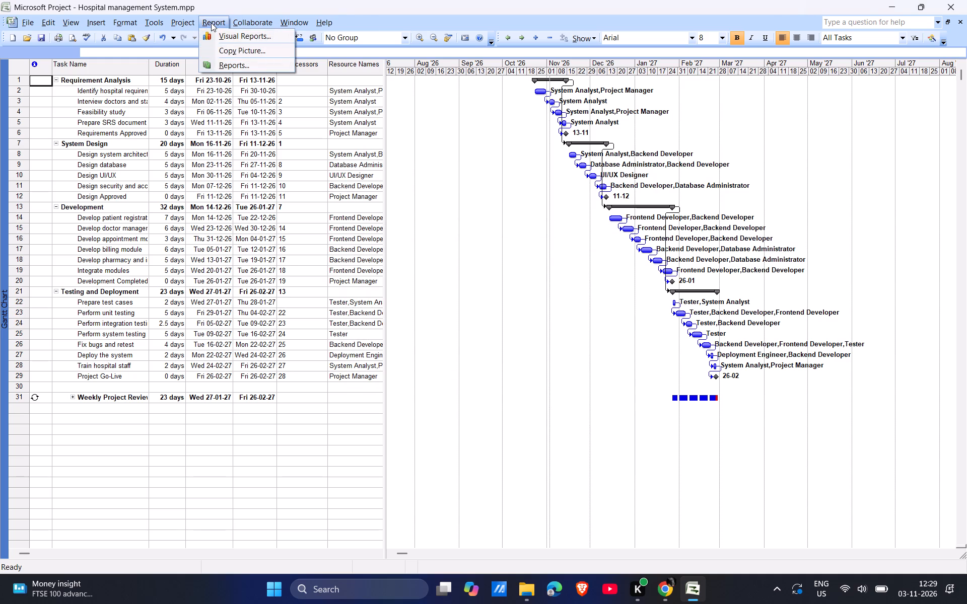
pyautogui.click(234, 63)
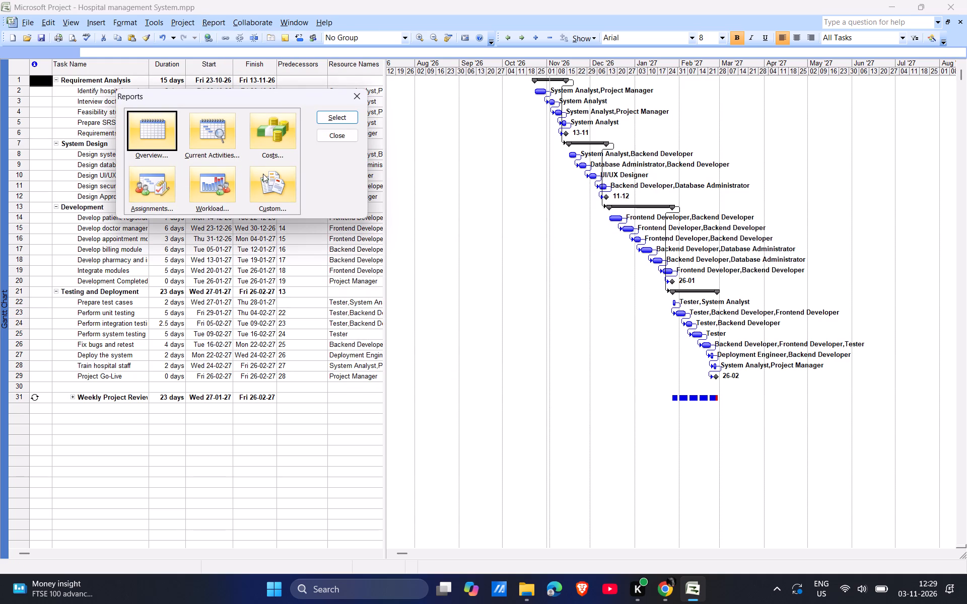
pyautogui.scroll(-1, 263, 174)
pyautogui.doubleClick(271, 135)
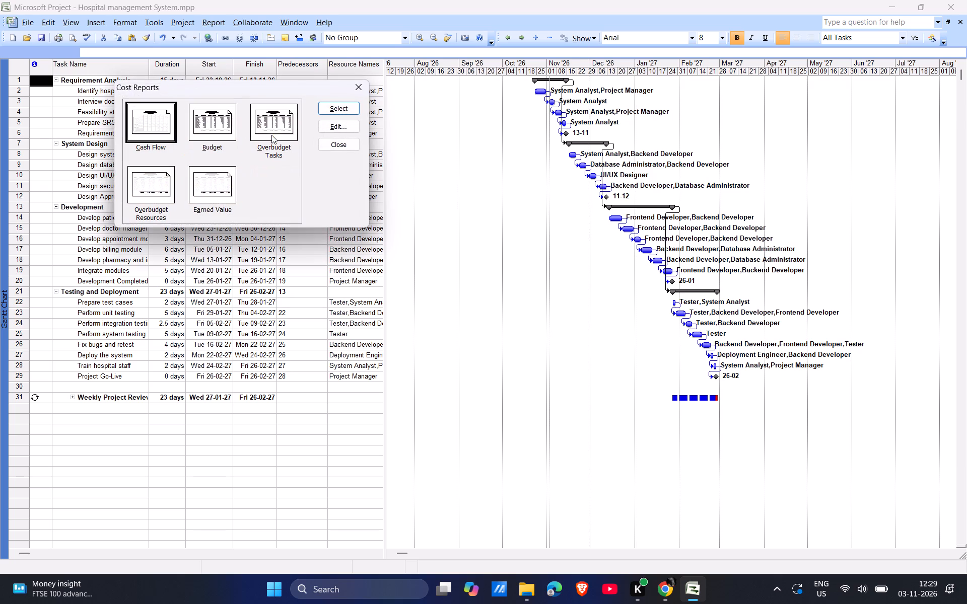
pyautogui.click(147, 123)
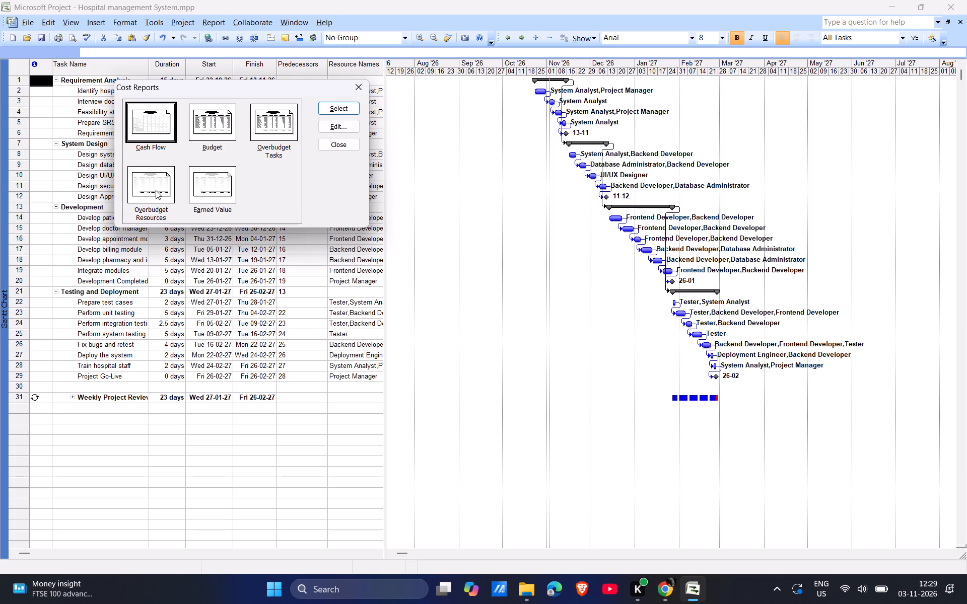
pyautogui.doubleClick(156, 187)
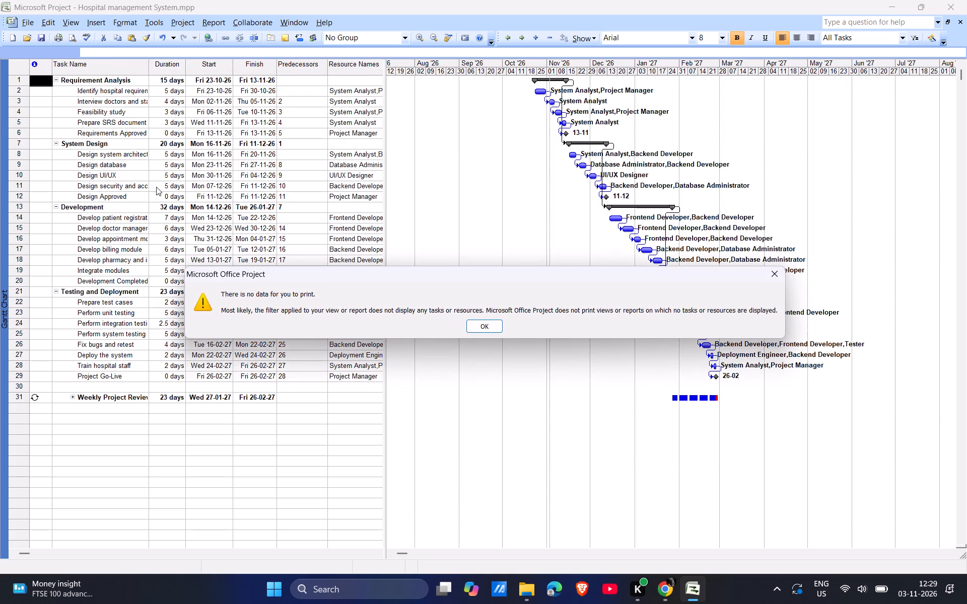
pyautogui.click(498, 322)
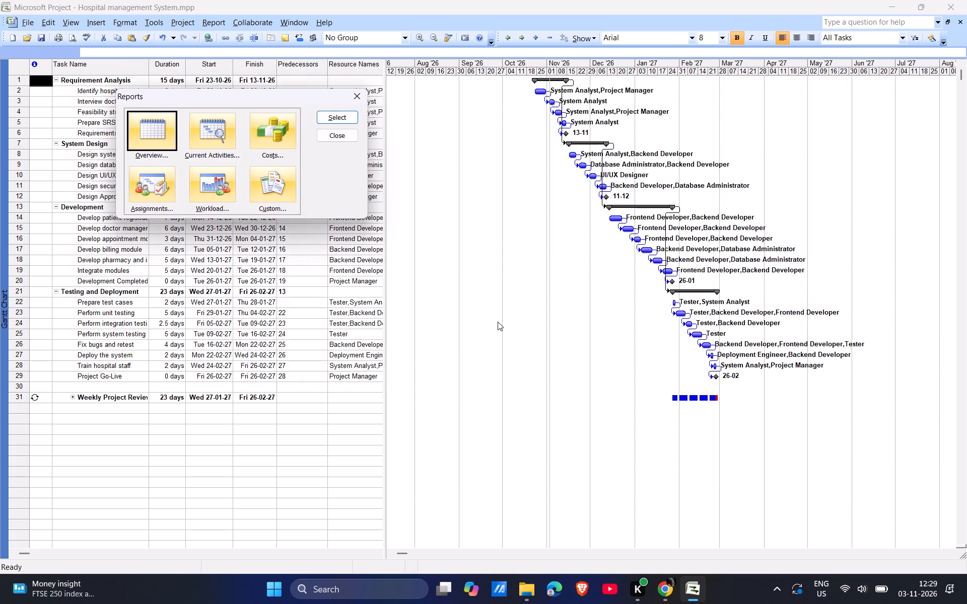
# Preview the Earned Value cost report for the project, and close the reports when finished.
pyautogui.doubleClick(284, 136)
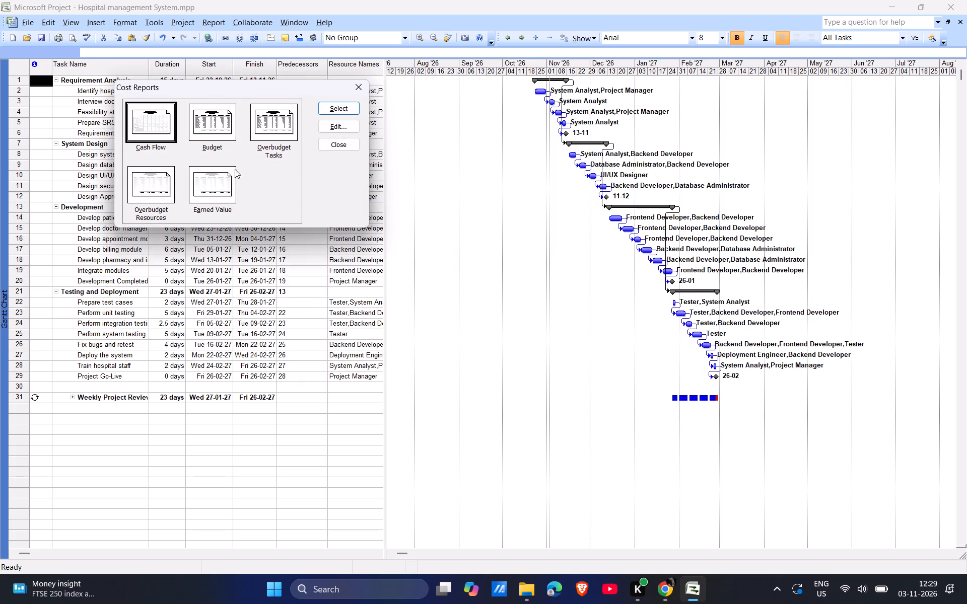
pyautogui.doubleClick(210, 195)
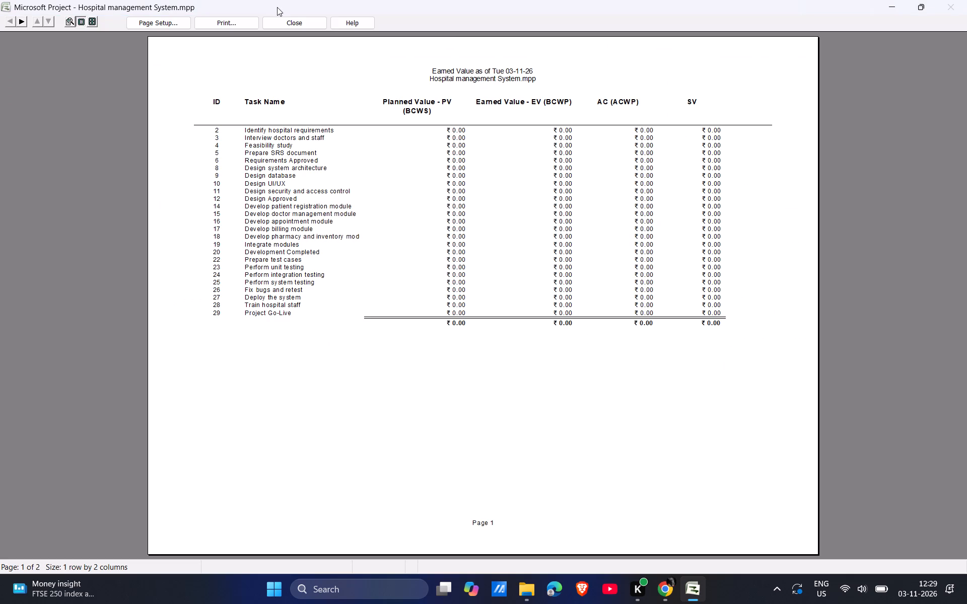
pyautogui.click(283, 25)
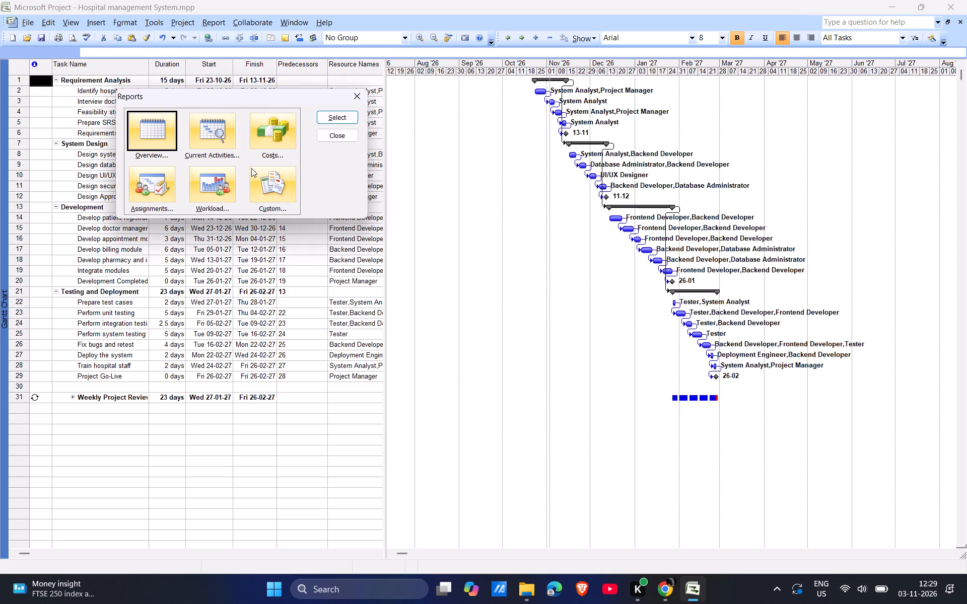
pyautogui.click(357, 97)
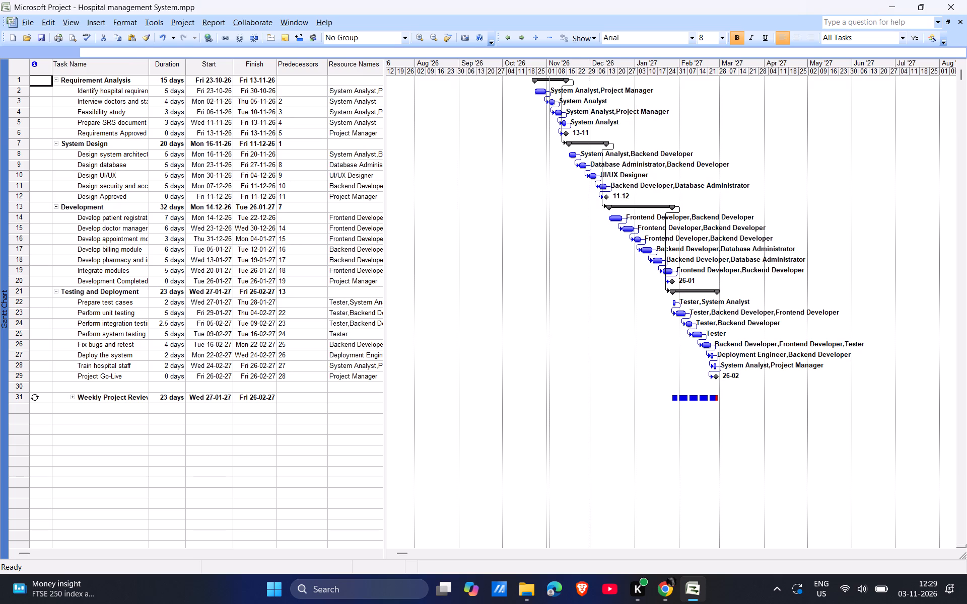
pyautogui.scroll(1, 253, 143)
# Review the project's Resource Sheet, Resource Usage and Resource Graph views, ending back at the Gantt Chart.
pyautogui.click(70, 25)
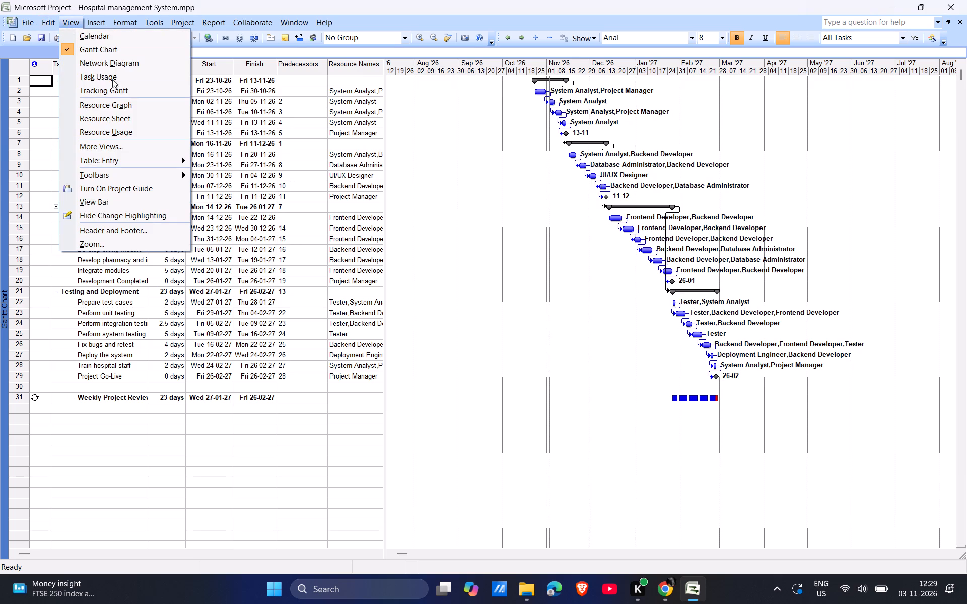
pyautogui.click(105, 120)
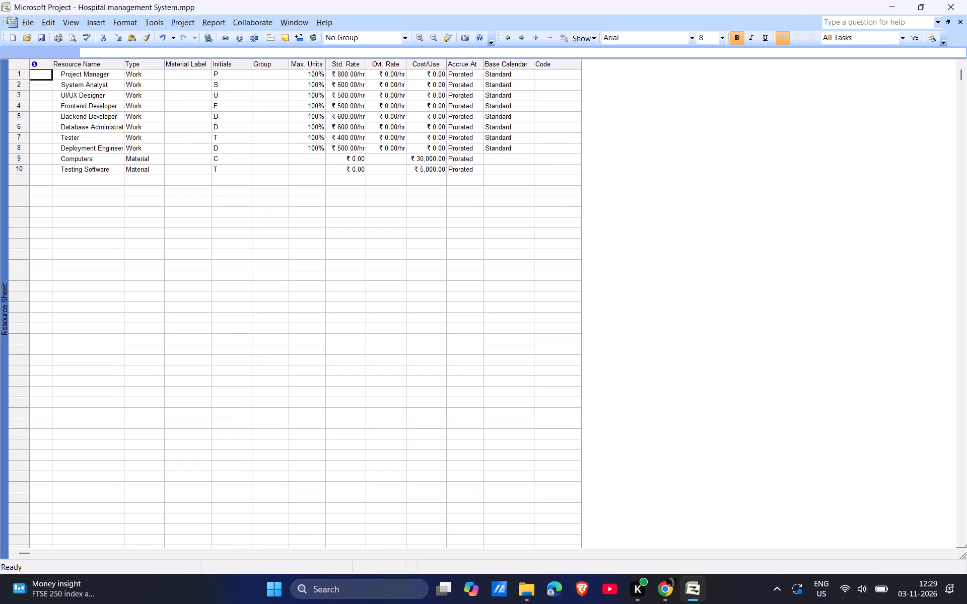
pyautogui.click(72, 29)
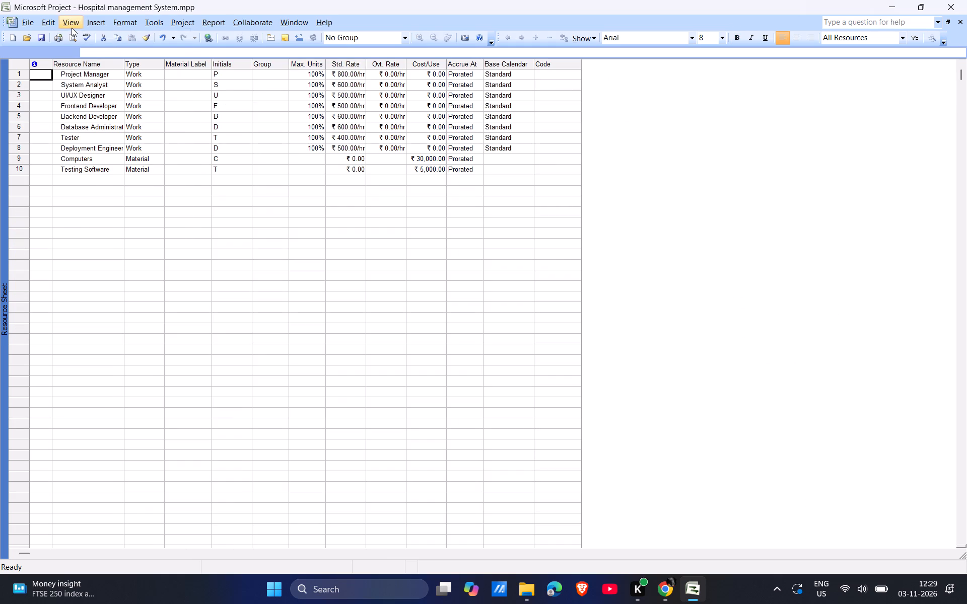
pyautogui.click(72, 28)
pyautogui.click(92, 130)
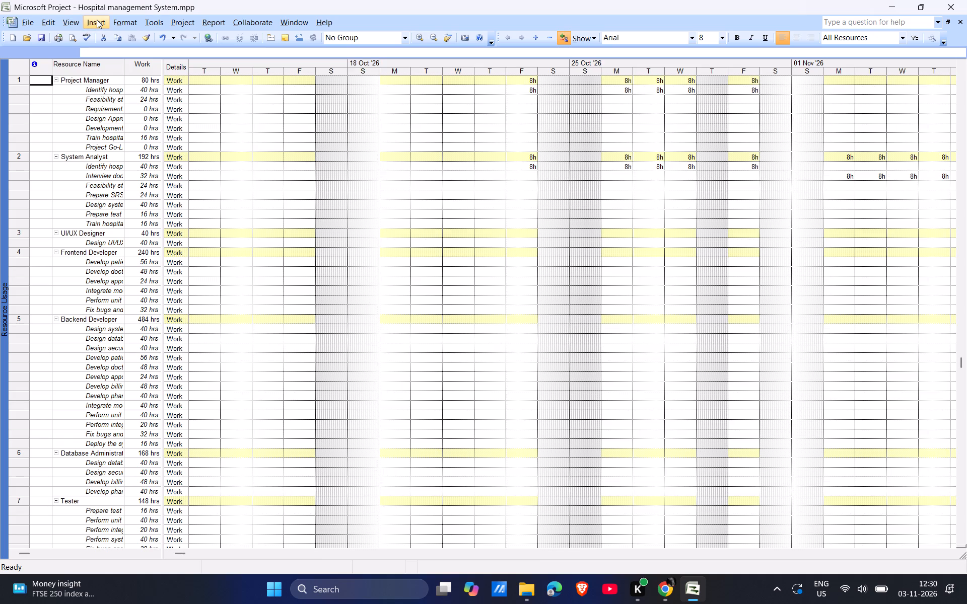
pyautogui.click(67, 21)
pyautogui.click(101, 108)
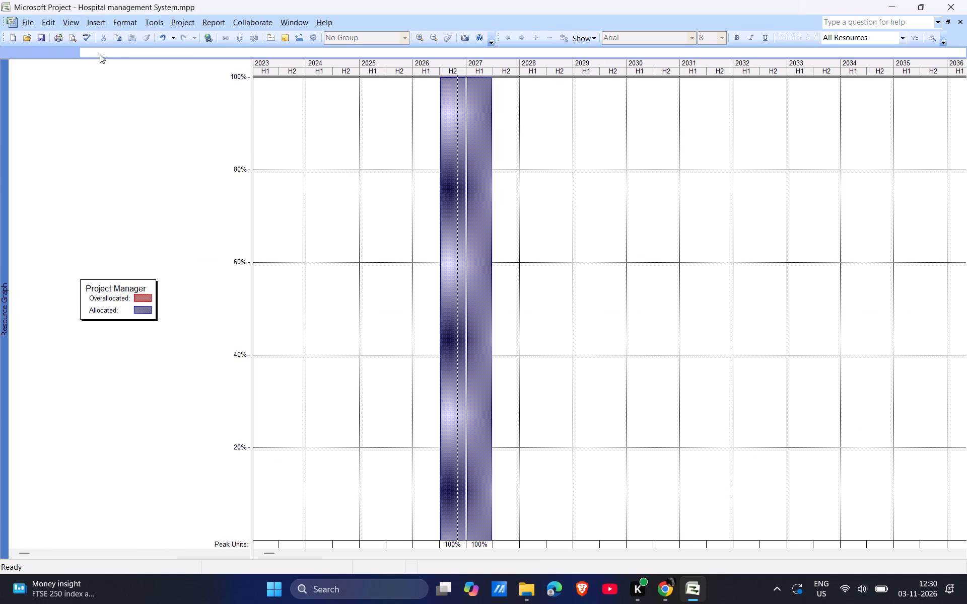
pyautogui.click(69, 22)
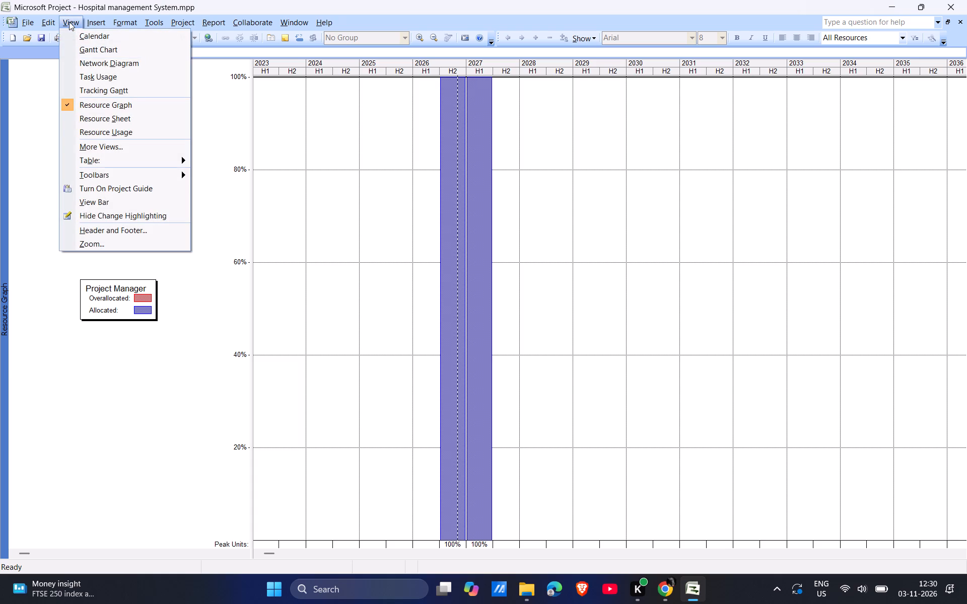
pyautogui.click(90, 51)
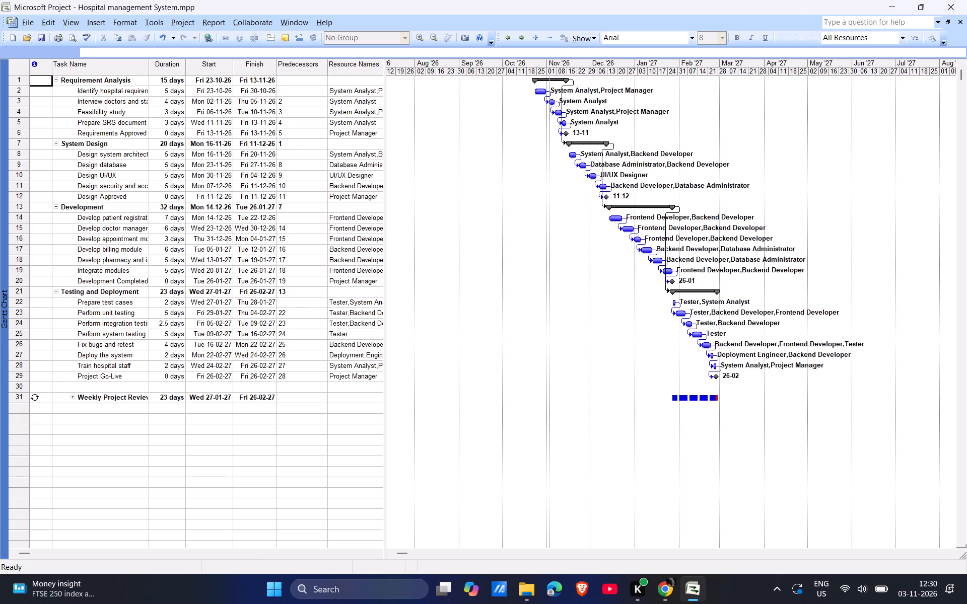
pyautogui.click(357, 84)
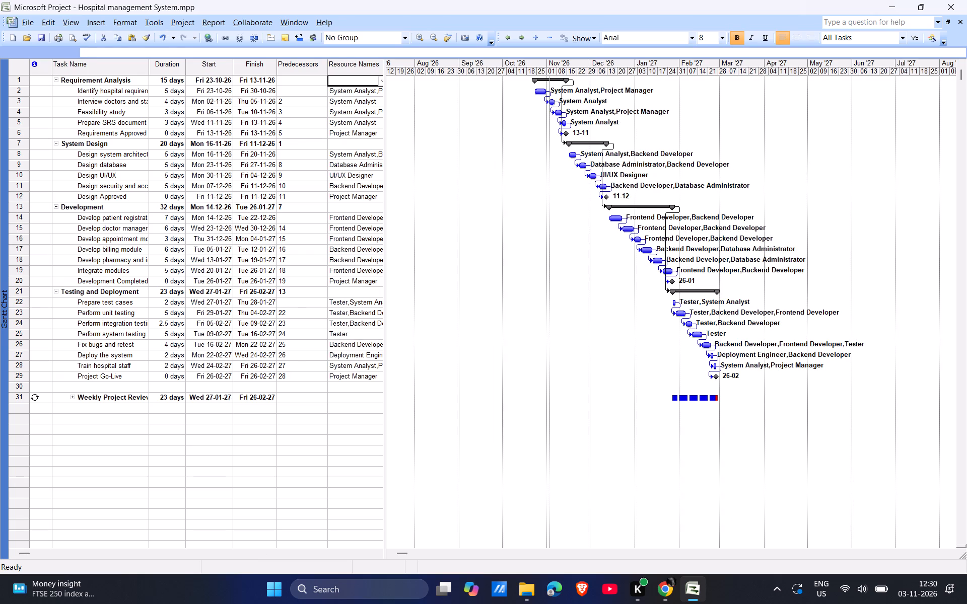
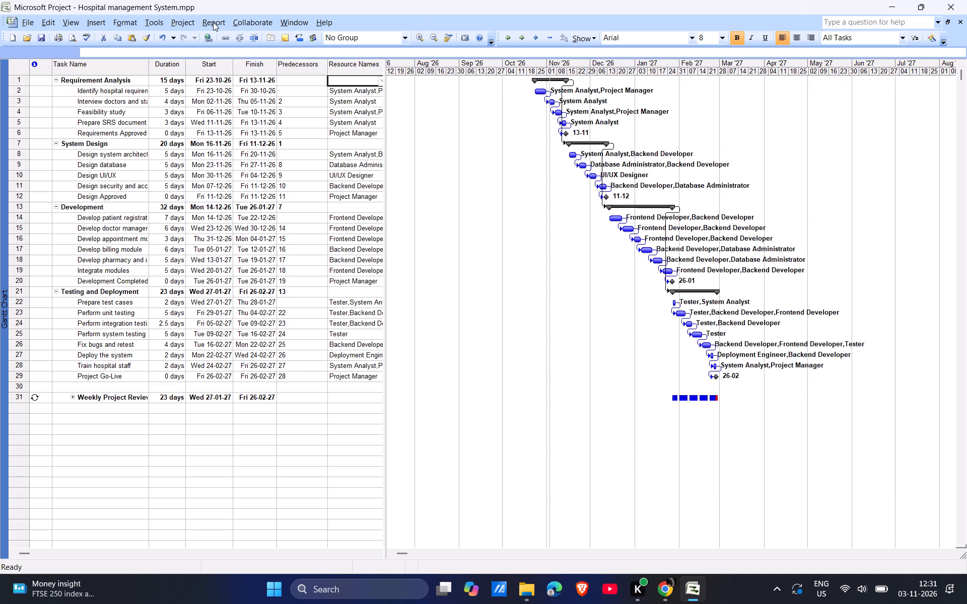
pyautogui.click(67, 22)
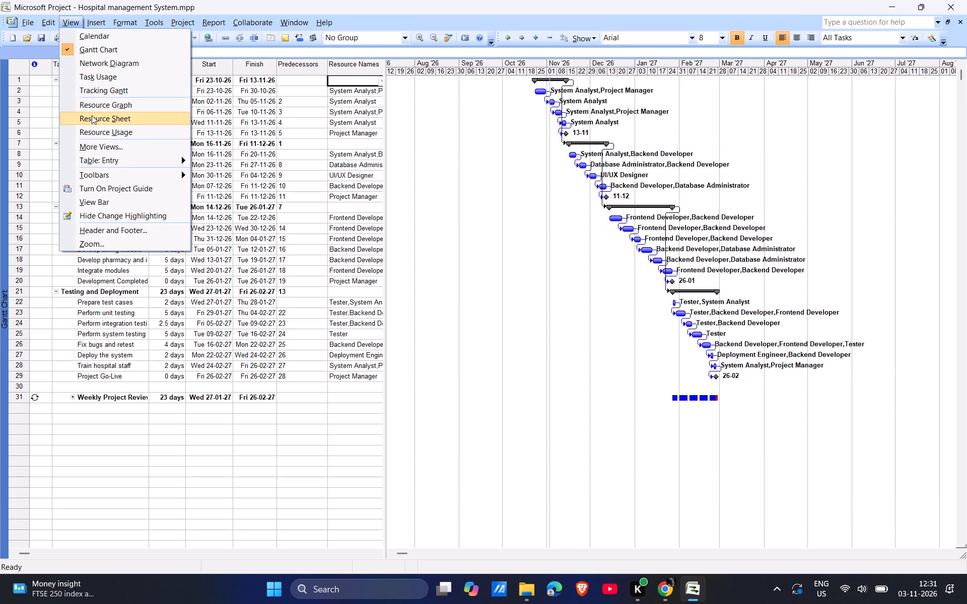
pyautogui.click(102, 90)
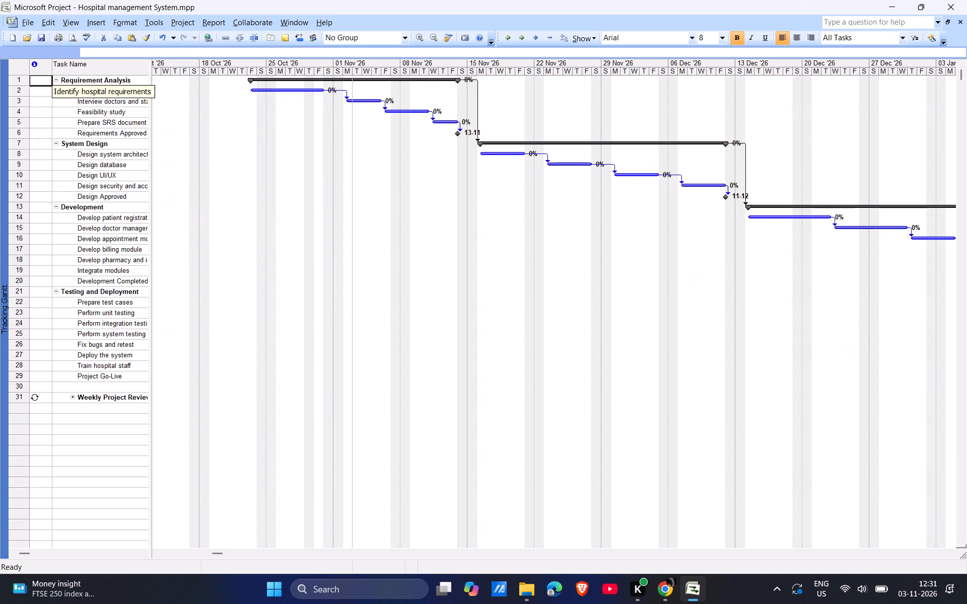
pyautogui.hscroll(-5, 579, 165)
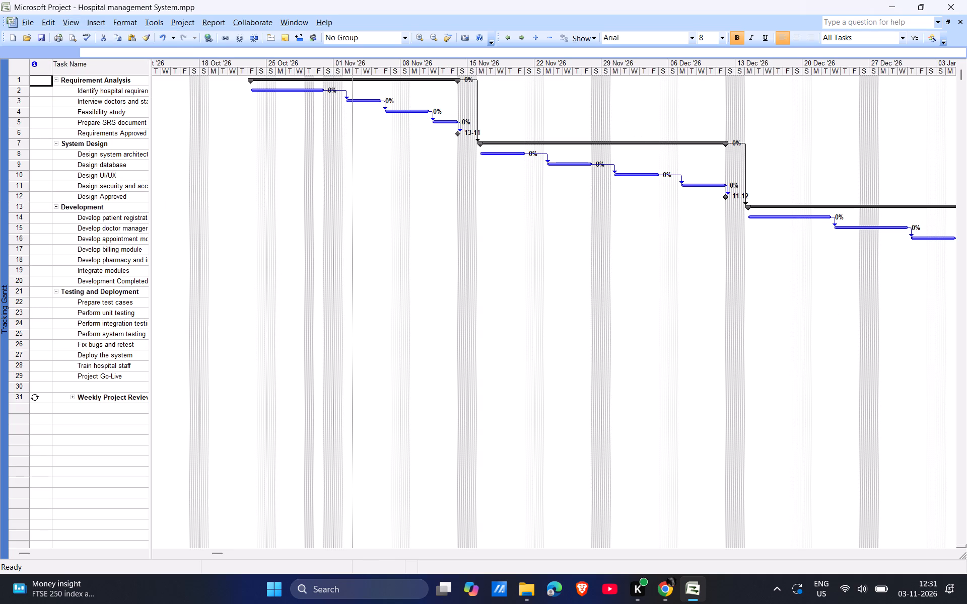
pyautogui.keyDown('ctrl'); pyautogui.scroll(-1, 579, 165); pyautogui.keyUp('ctrl')
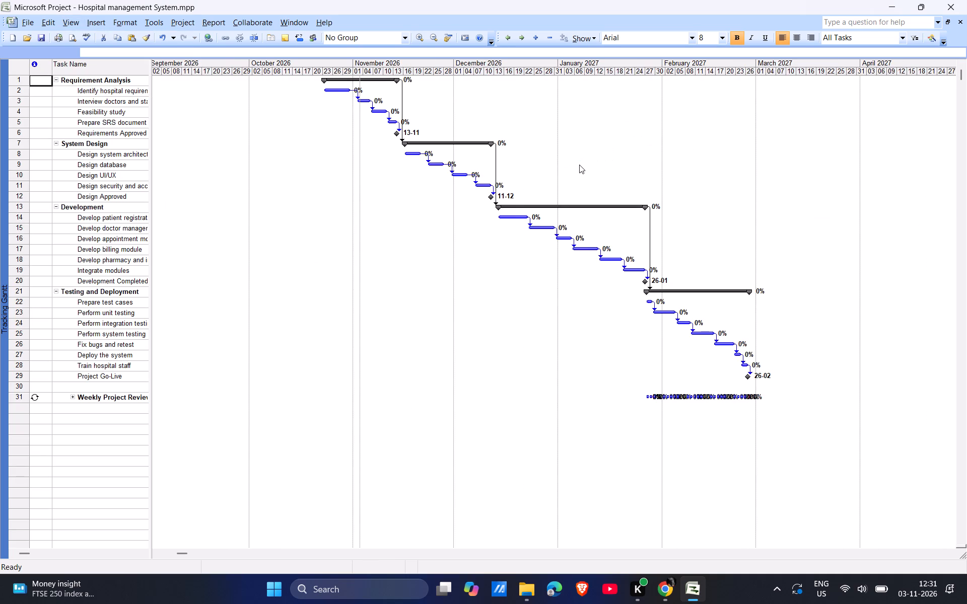
pyautogui.keyDown('ctrl'); pyautogui.scroll(2, 498, 272); pyautogui.keyUp('ctrl')
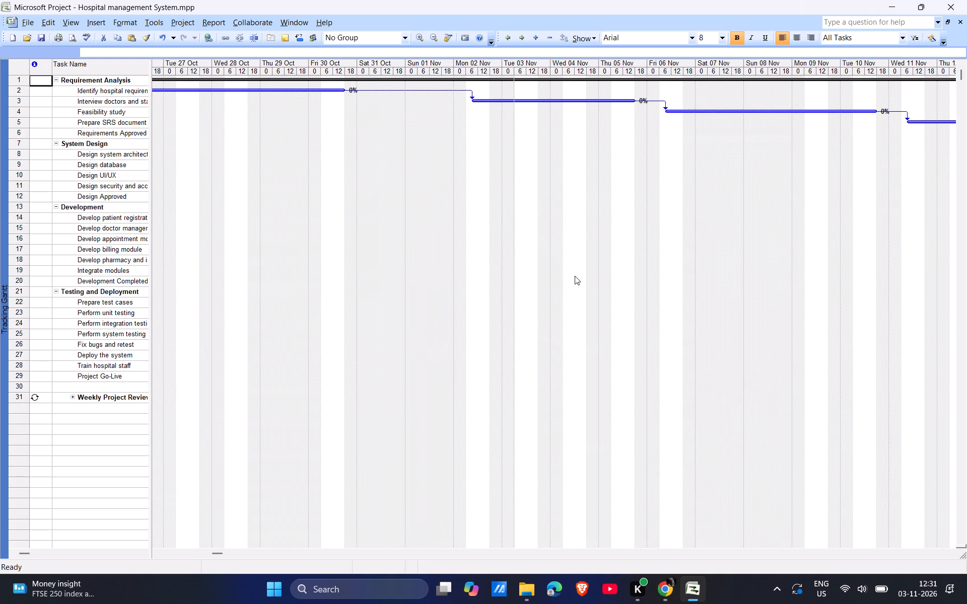
pyautogui.hscroll(-5, 575, 276)
pyautogui.keyDown('ctrl'); pyautogui.scroll(-1, 575, 276); pyautogui.keyUp('ctrl')
pyautogui.hscroll(-4, 575, 276)
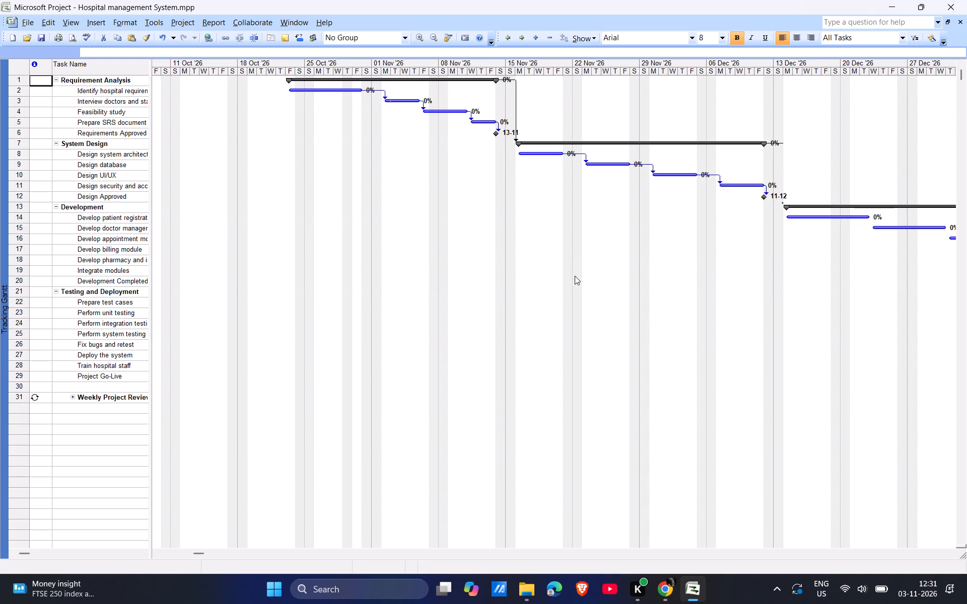
pyautogui.moveTo(198, 552); pyautogui.dragTo(386, 548)
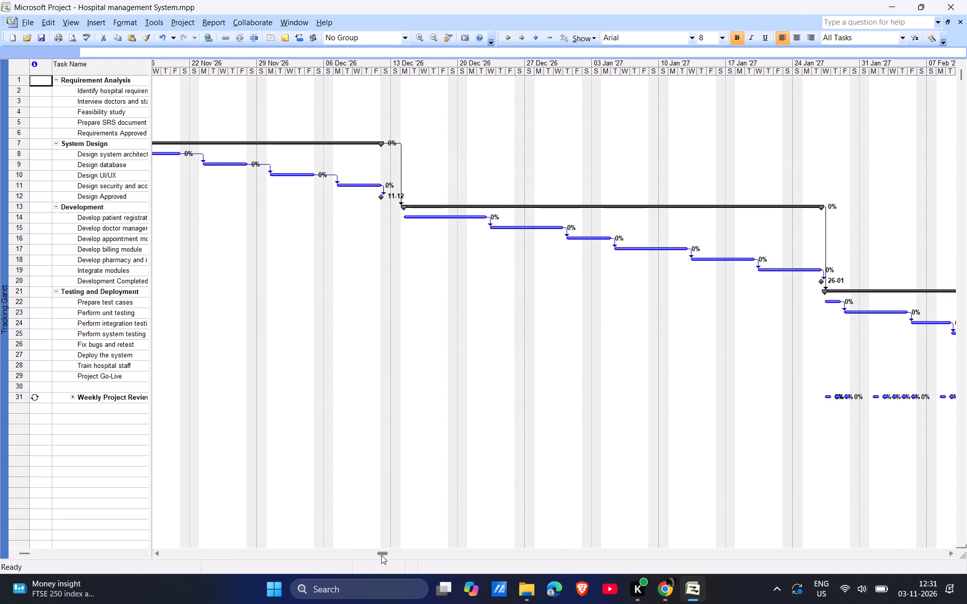
pyautogui.moveTo(381, 555); pyautogui.dragTo(503, 553)
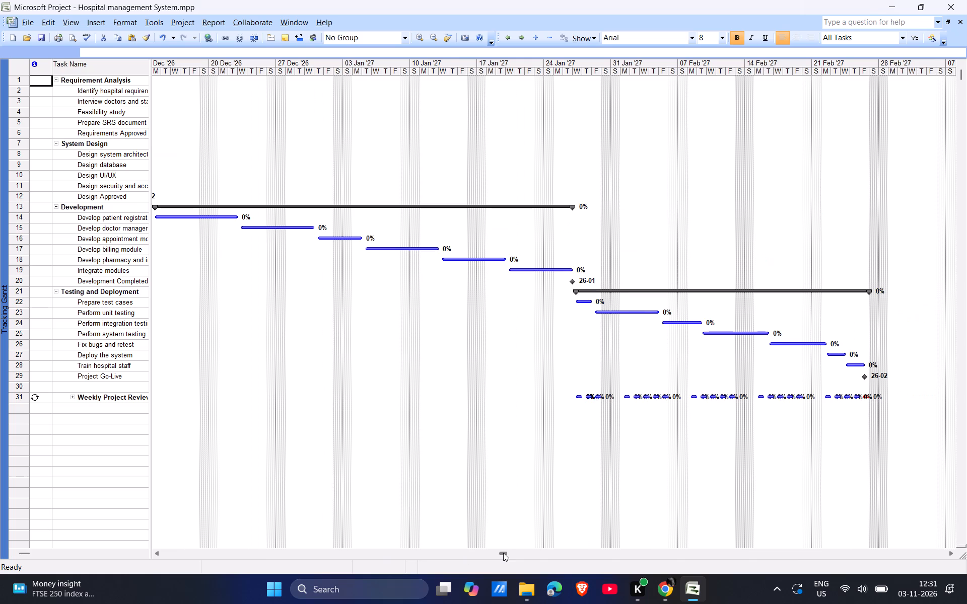
pyautogui.keyDown('ctrl'); pyautogui.scroll(-2, 434, 381); pyautogui.keyUp('ctrl')
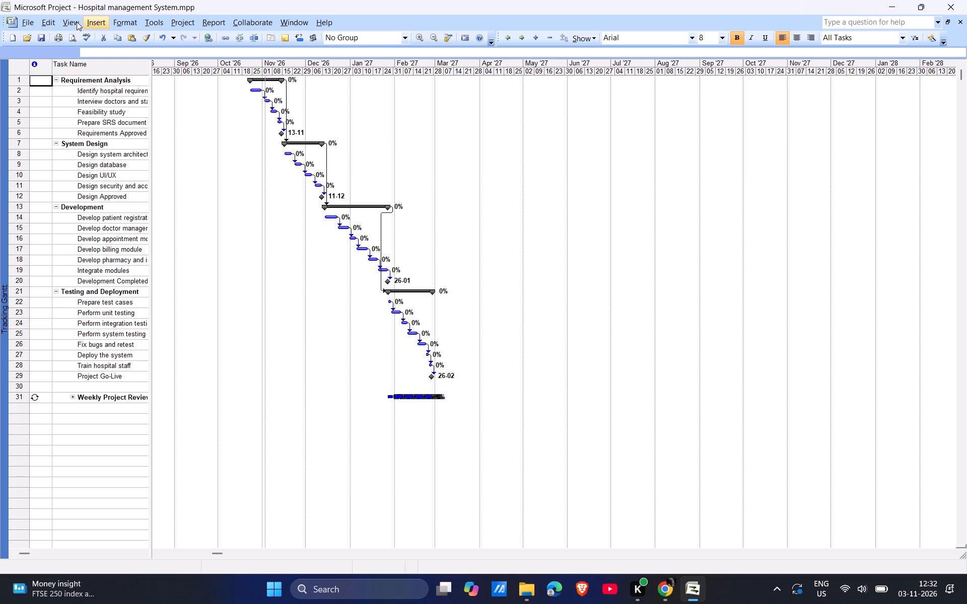
pyautogui.click(77, 22)
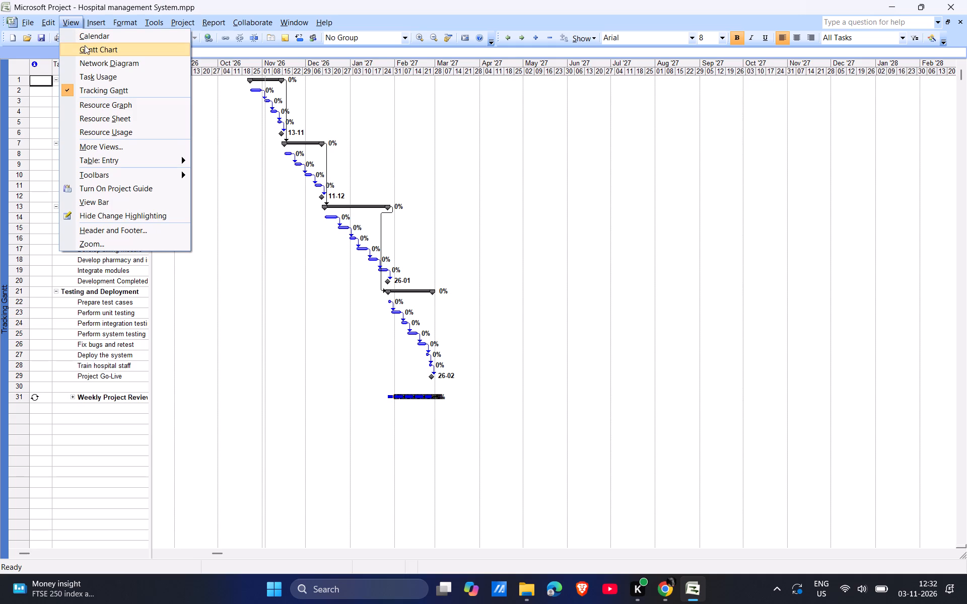
pyautogui.click(85, 45)
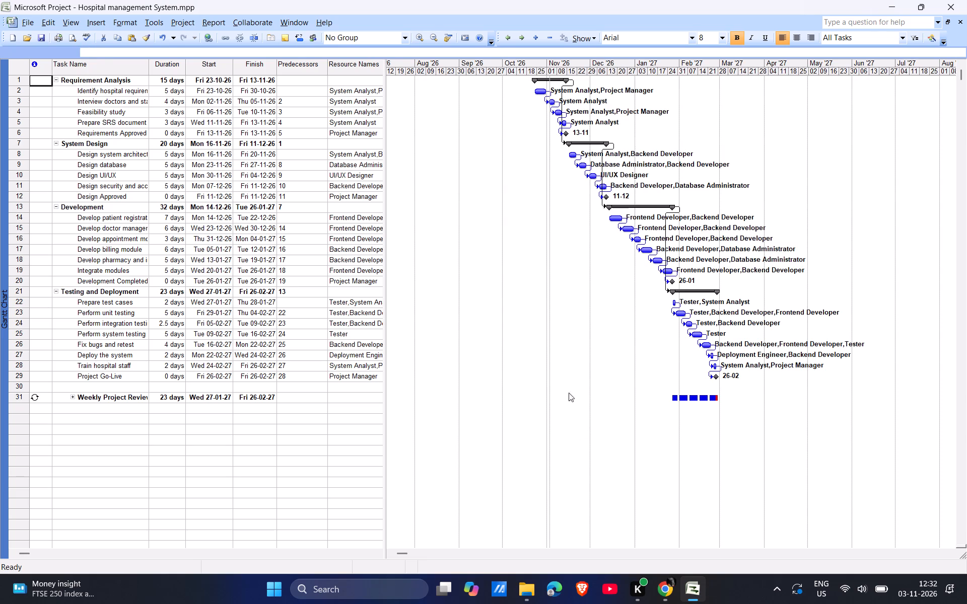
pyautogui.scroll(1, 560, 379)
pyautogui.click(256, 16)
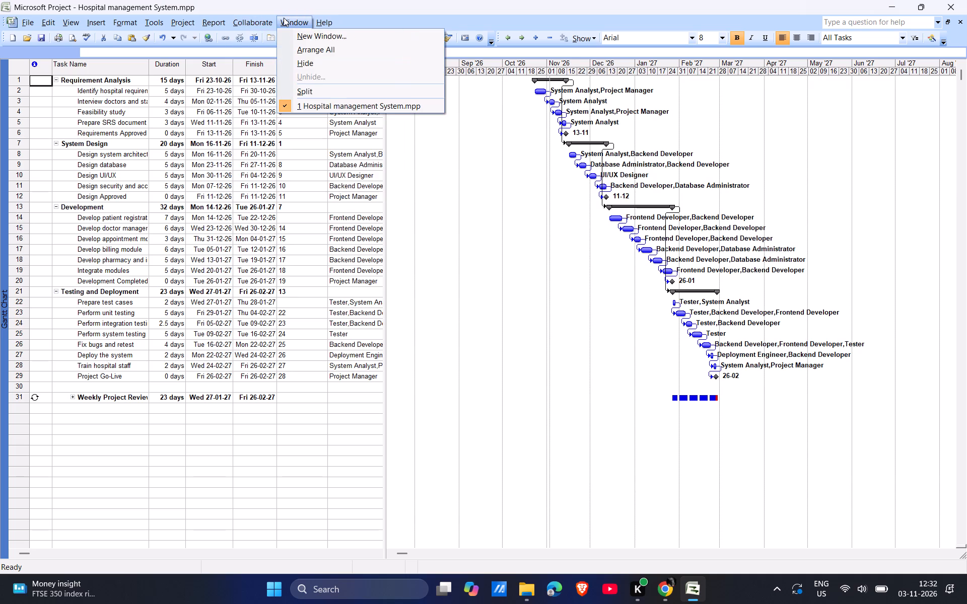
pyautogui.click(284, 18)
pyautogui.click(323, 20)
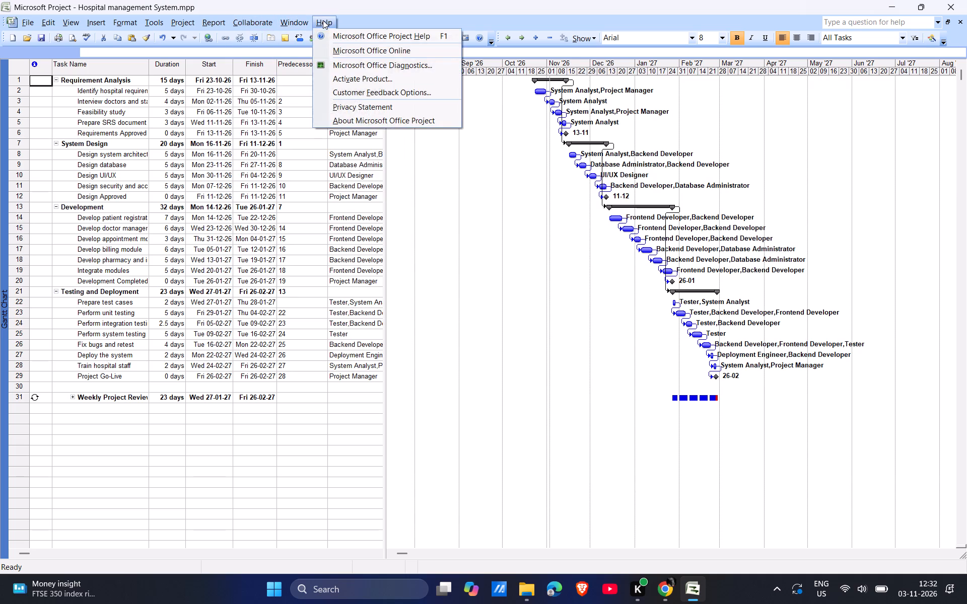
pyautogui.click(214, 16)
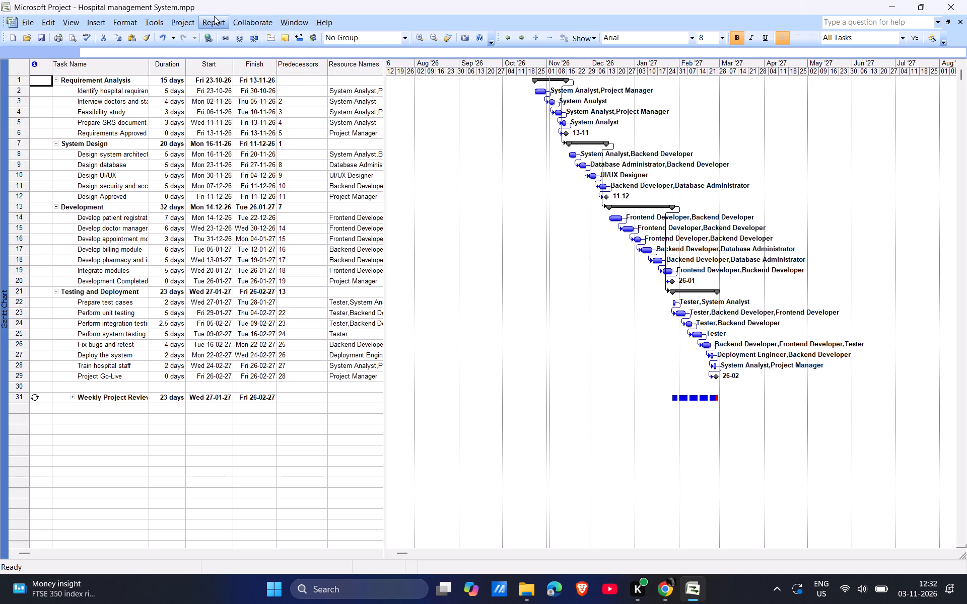
# Look over the project's Progress Lines tracking settings and close them without changing anything.
pyautogui.click(180, 23)
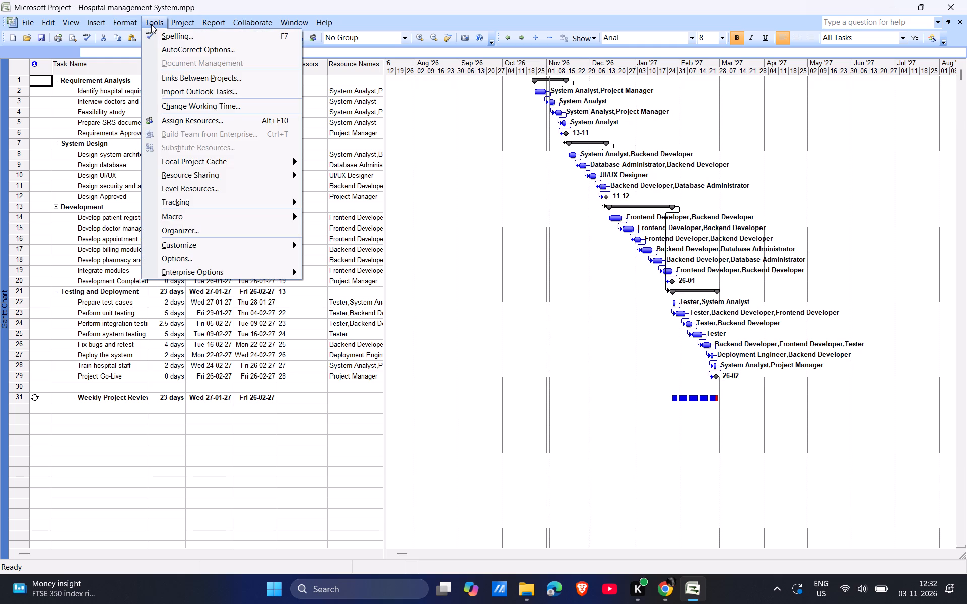
pyautogui.click(165, 200)
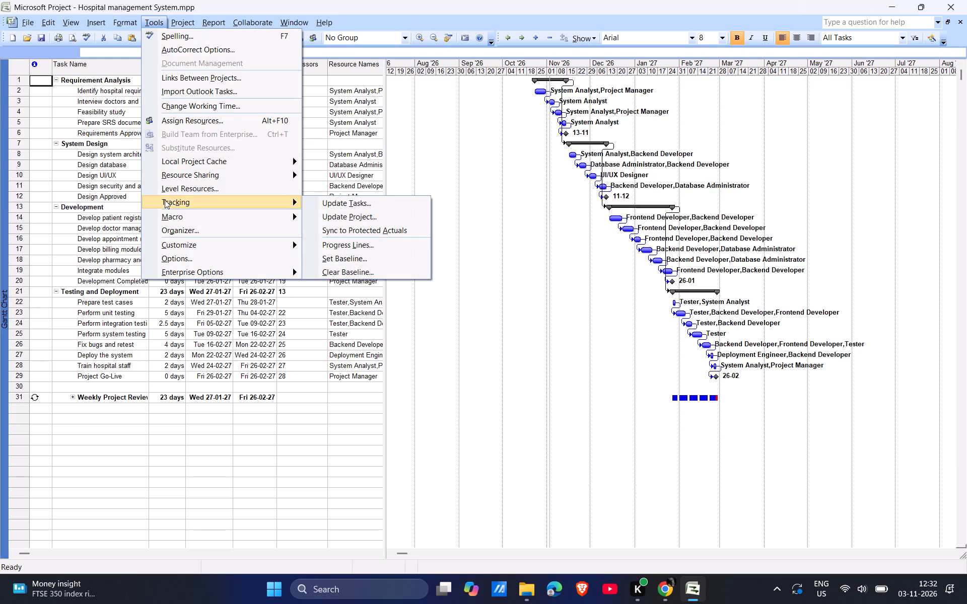
pyautogui.click(340, 242)
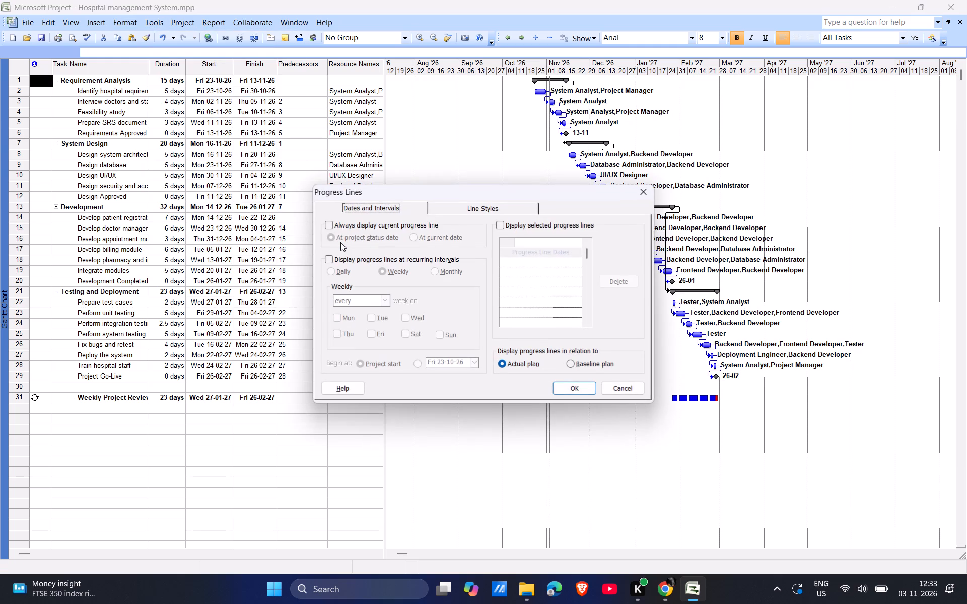
pyautogui.click(641, 195)
pyautogui.click(643, 194)
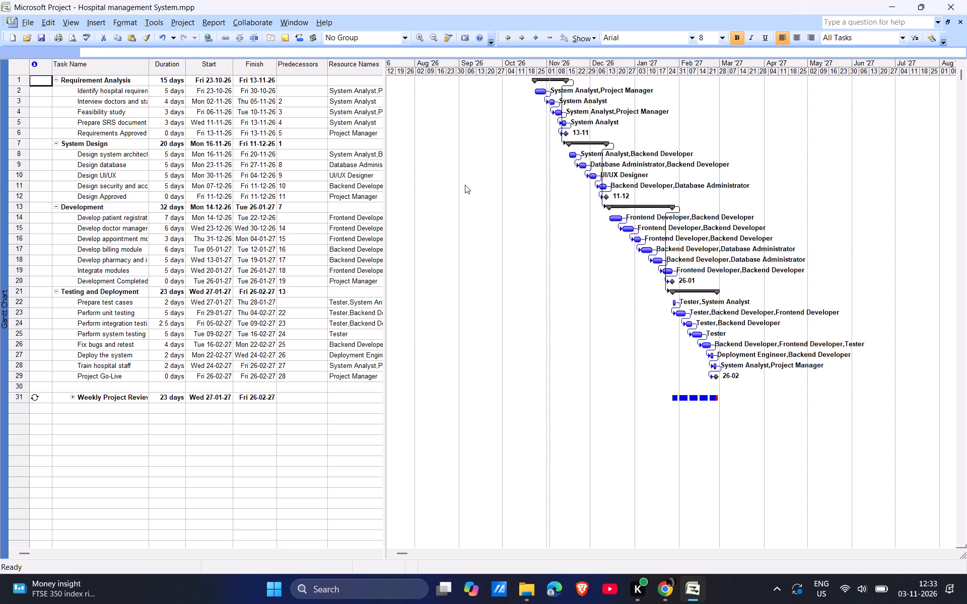
# Look over the project's Resource Leveling settings and close them without leveling or changing anything.
pyautogui.click(182, 23)
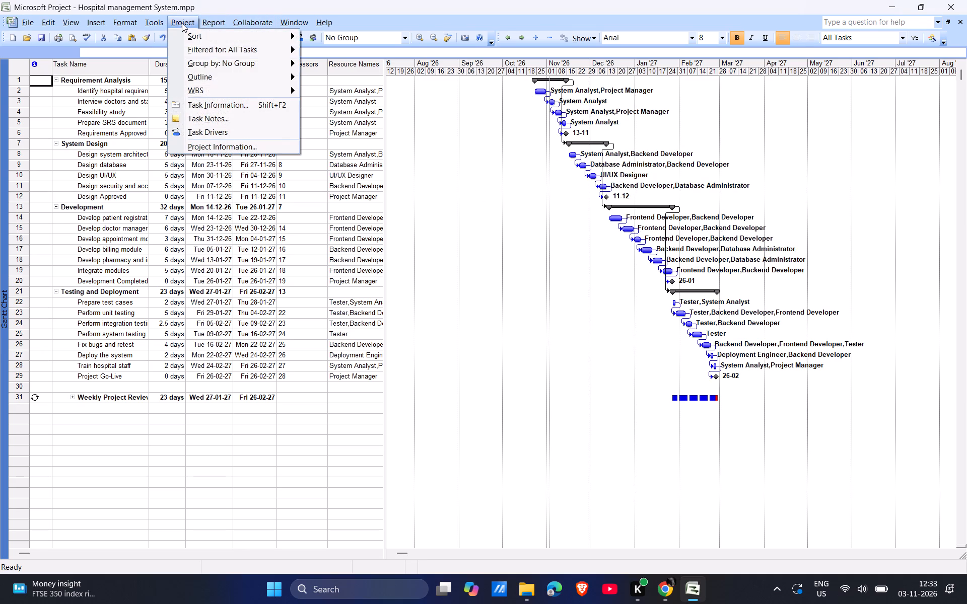
pyautogui.click(205, 20)
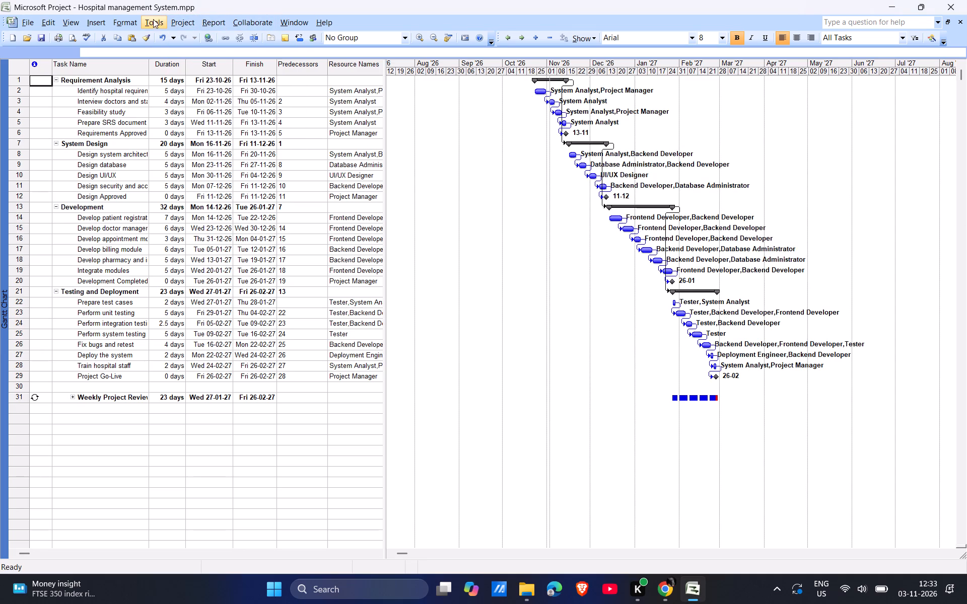
pyautogui.click(153, 22)
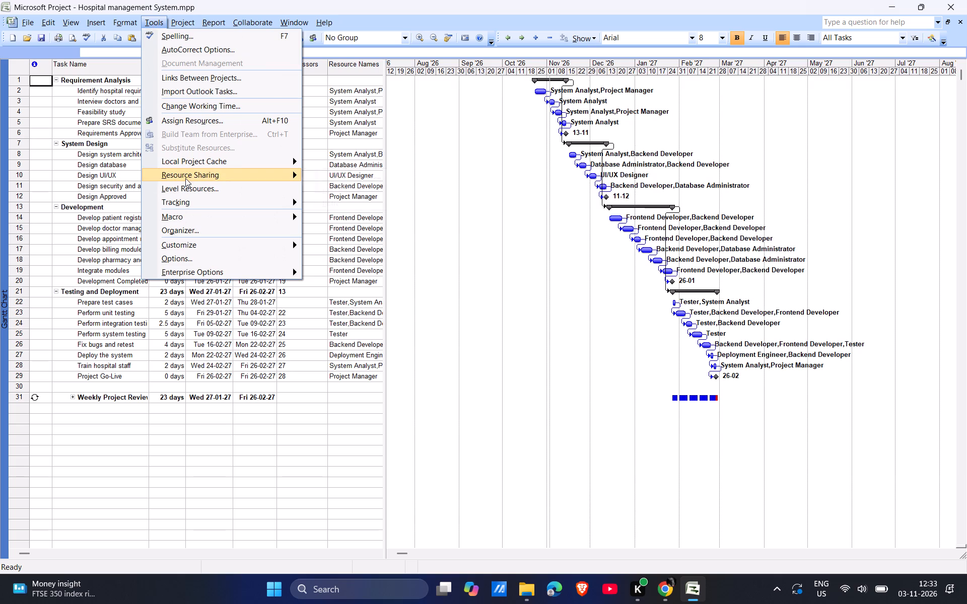
pyautogui.click(189, 176)
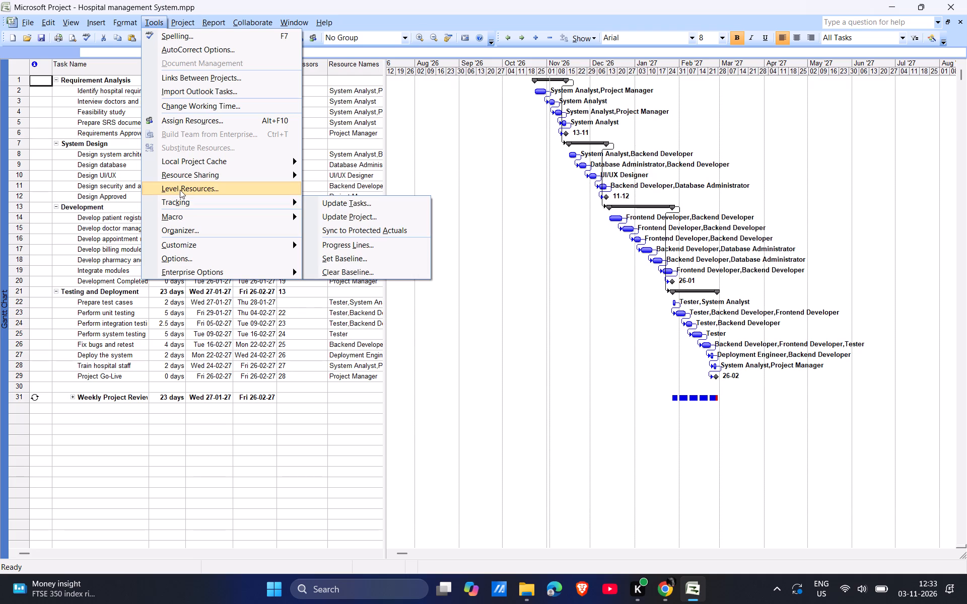
pyautogui.click(180, 191)
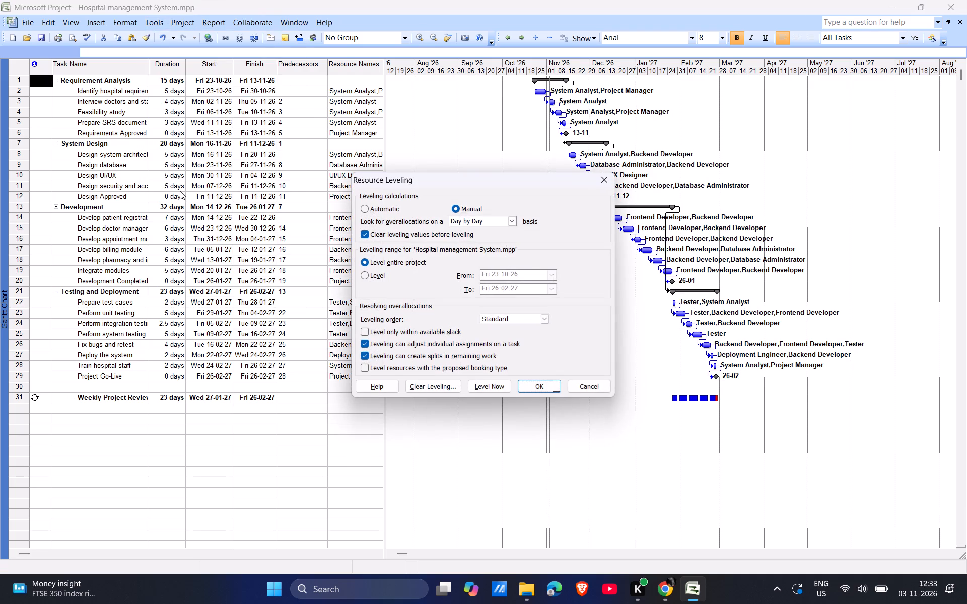
pyautogui.click(603, 182)
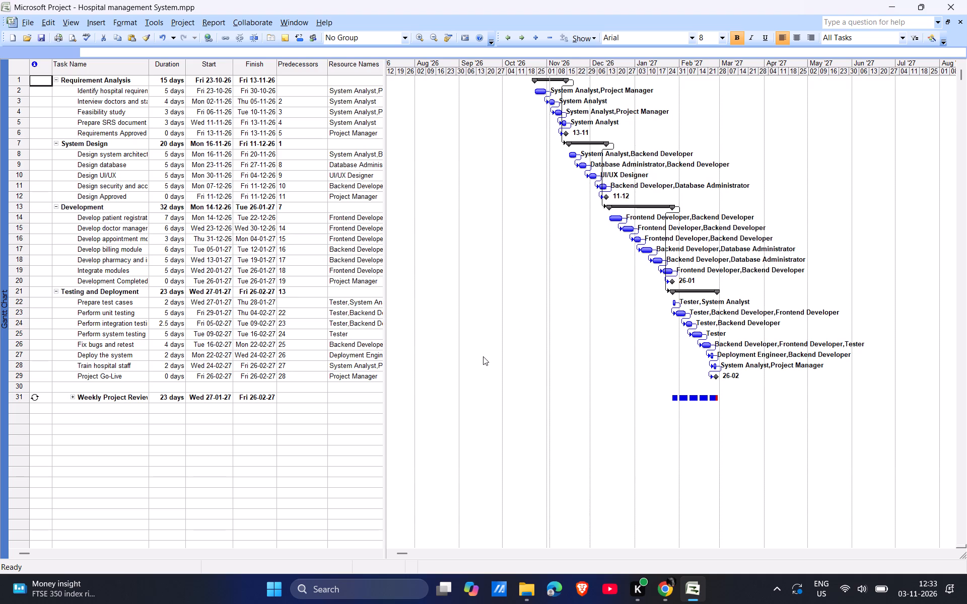
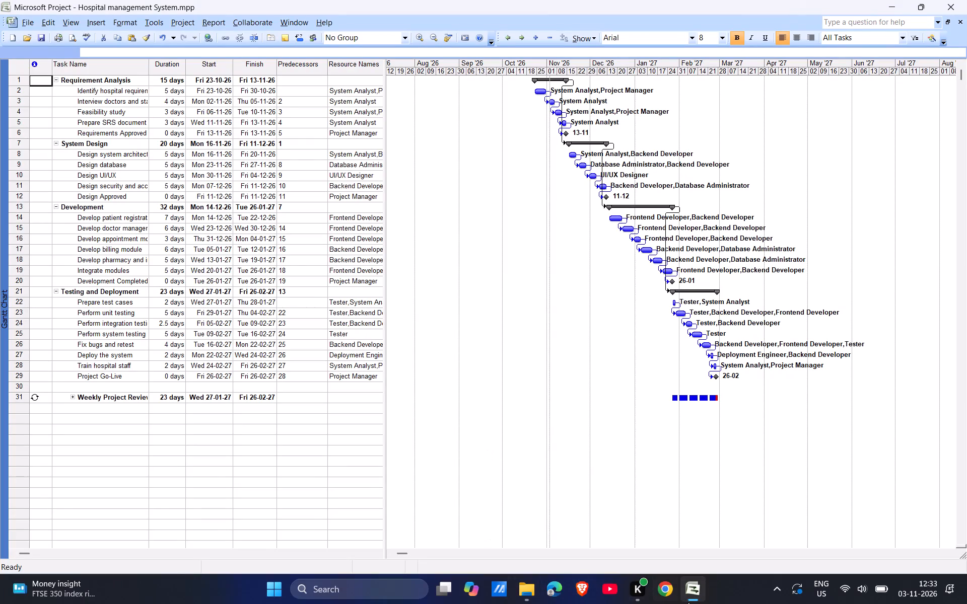
# Switch to Google Chrome and search the web for "what is critical path and critical task in spm".
pyautogui.click(666, 596)
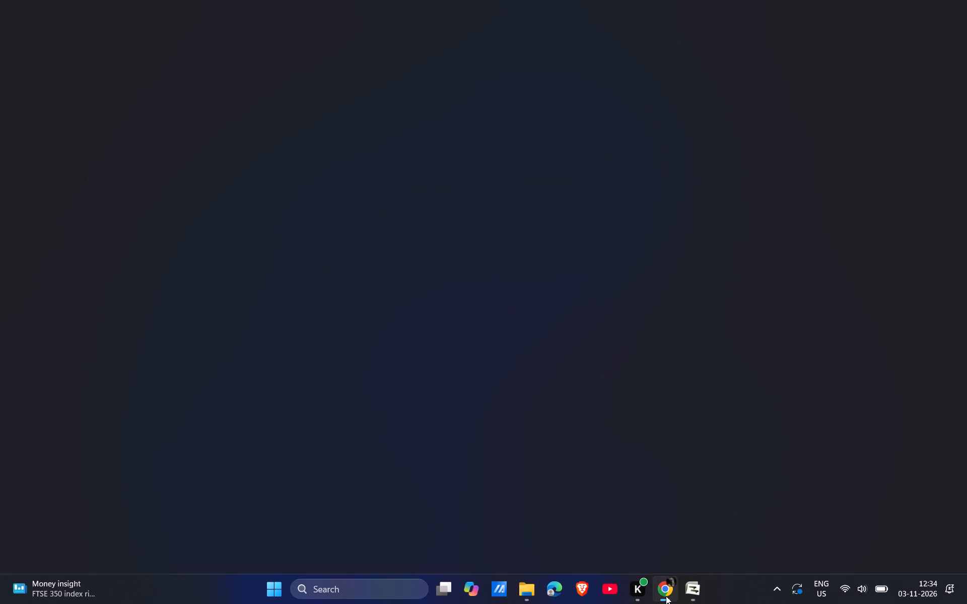
pyautogui.write('what is')
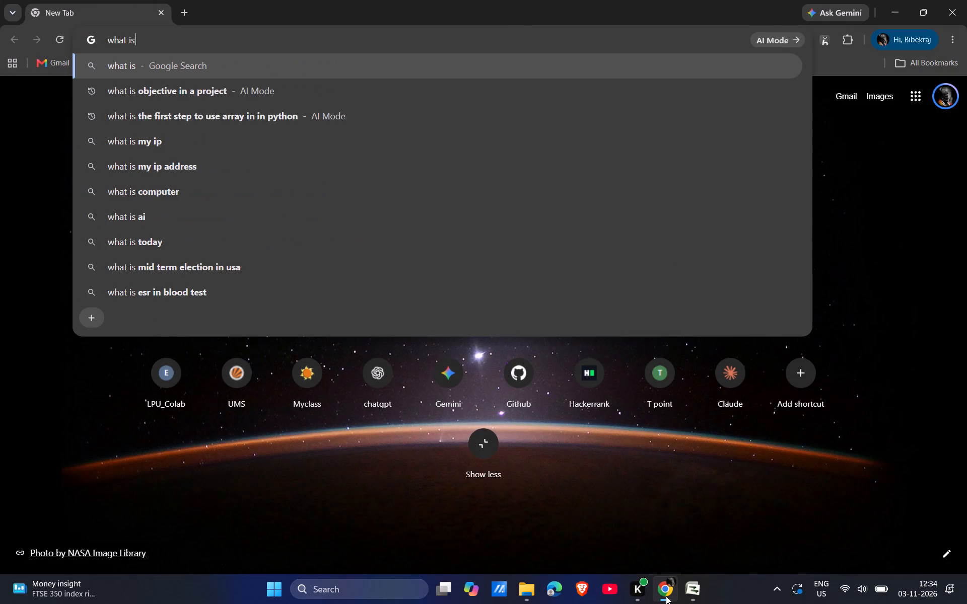
pyautogui.press('space')
pyautogui.write('critical')
pyautogui.press('space')
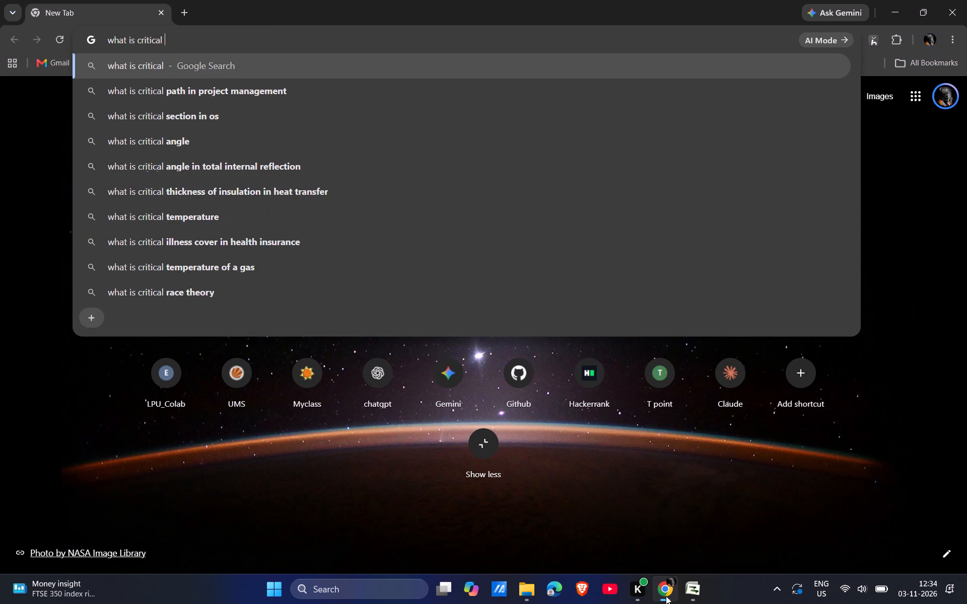
pyautogui.write('path and')
pyautogui.press('space')
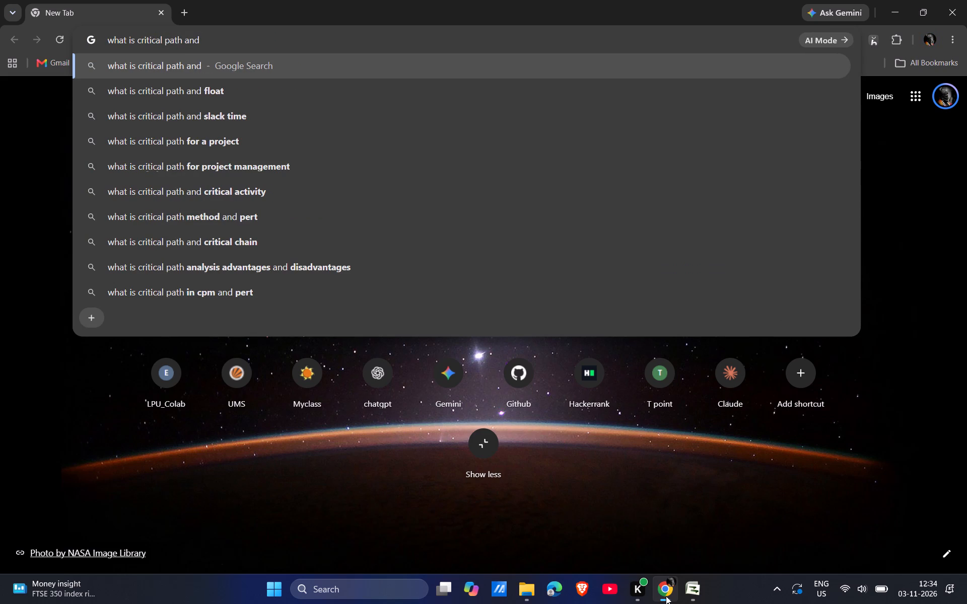
pyautogui.write('critical task in spm')
pyautogui.press('Return')
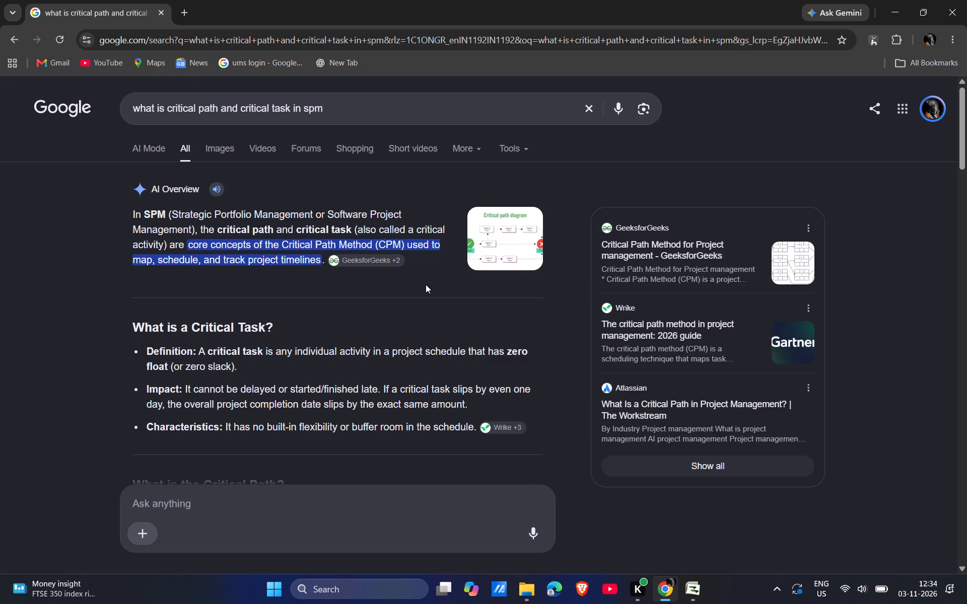
# Read the AI Overview's explanations of critical task, critical path and how they relate, and close the search page.
pyautogui.scroll(-3, 371, 270)
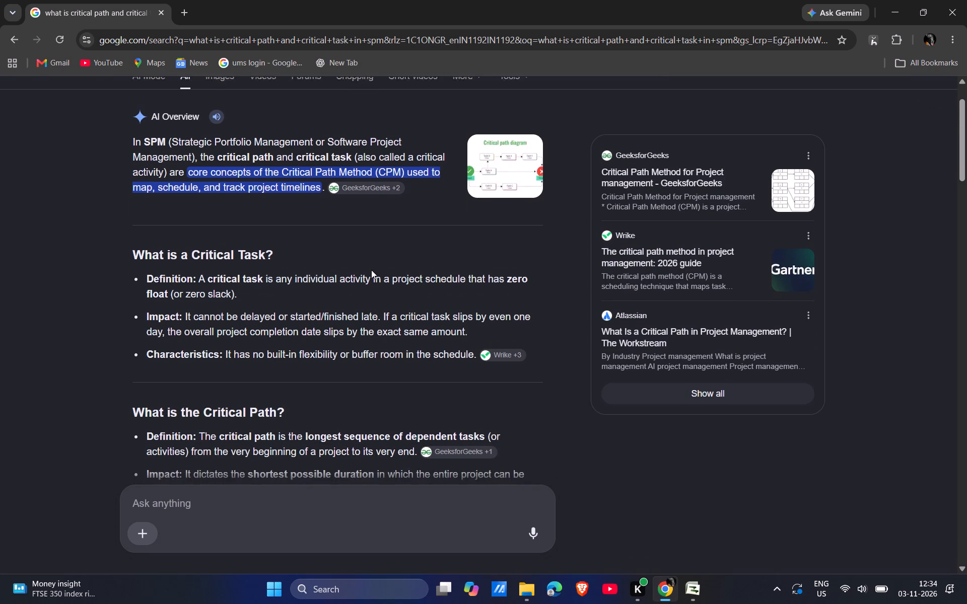
pyautogui.scroll(-1, 371, 270)
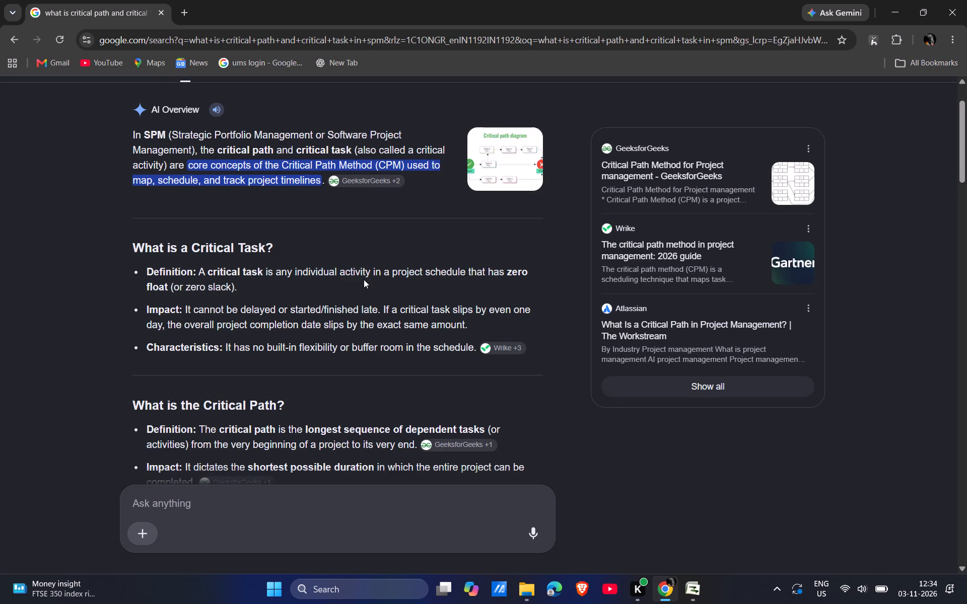
pyautogui.scroll(-1, 364, 279)
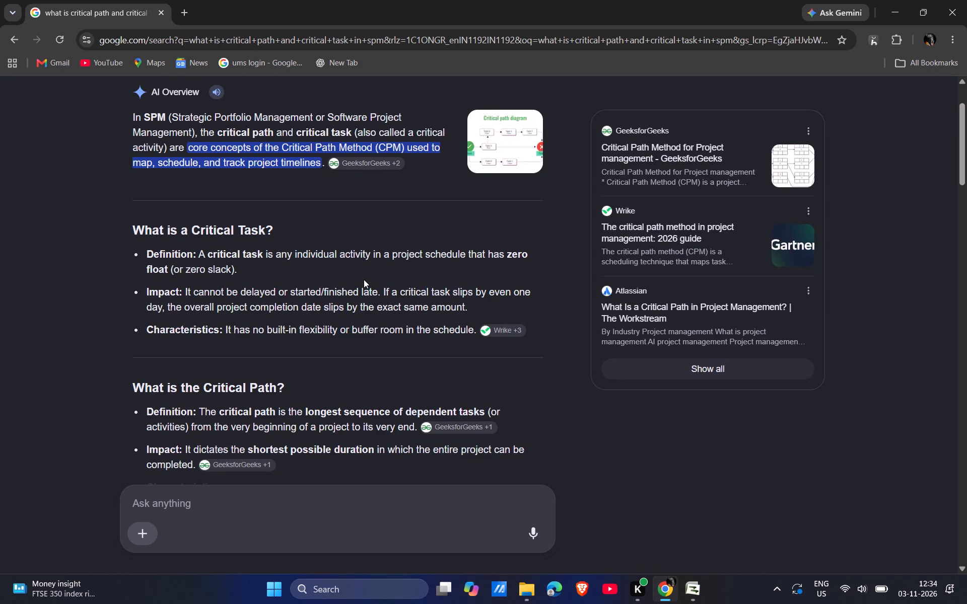
pyautogui.scroll(-1, 364, 279)
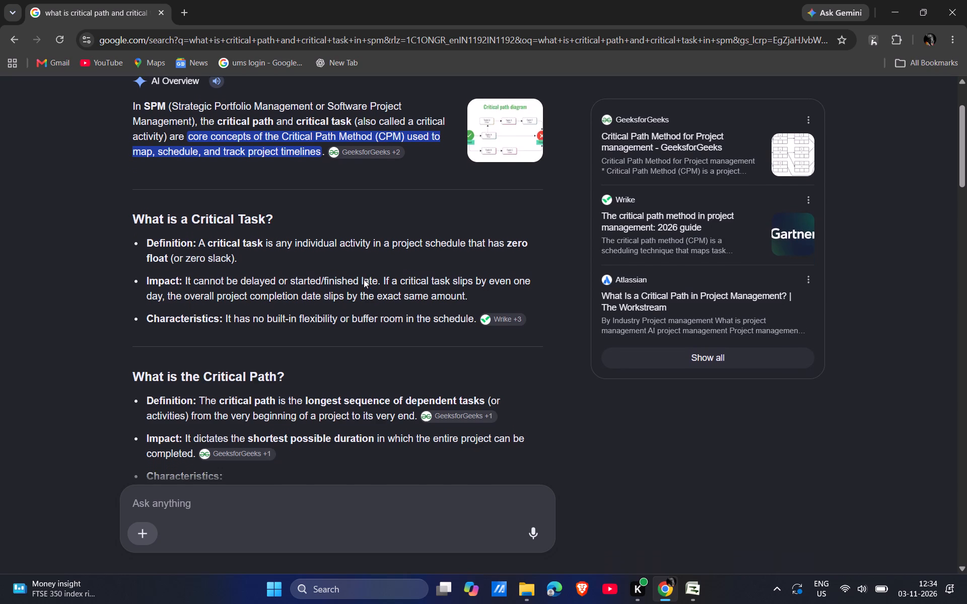
pyautogui.scroll(-3, 364, 279)
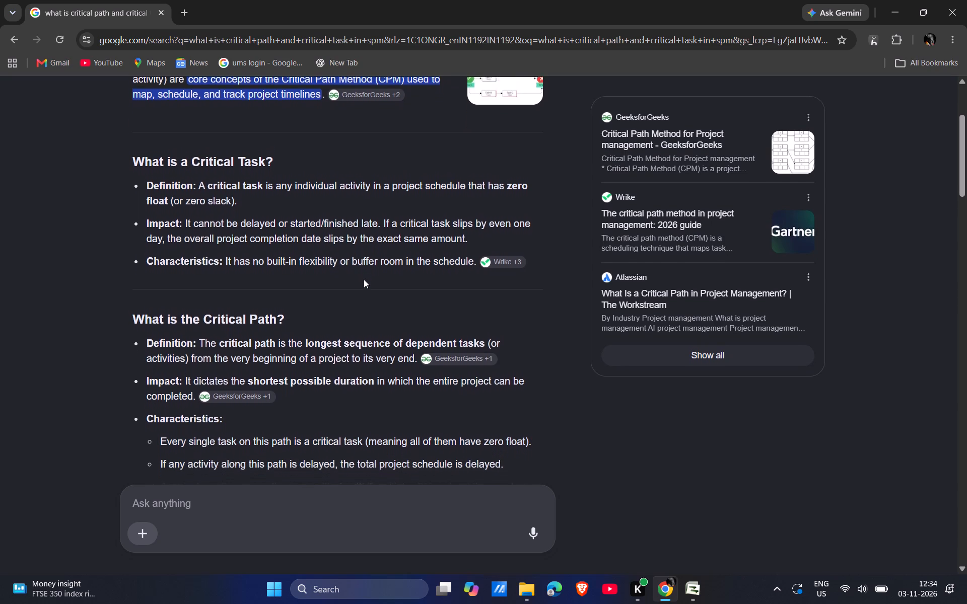
pyautogui.scroll(-1, 364, 279)
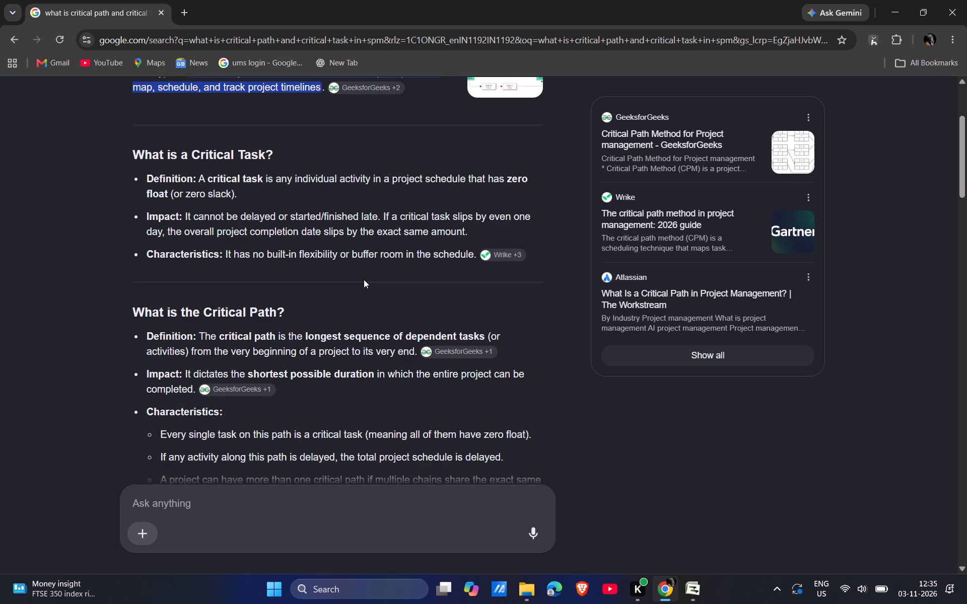
pyautogui.scroll(-3, 364, 279)
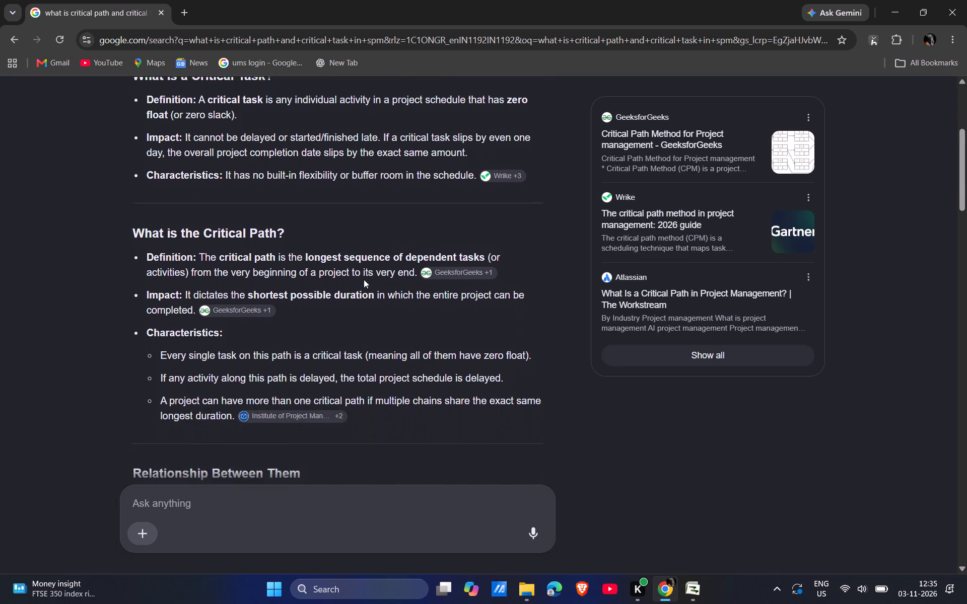
pyautogui.scroll(-2, 364, 279)
pyautogui.scroll(1, 364, 279)
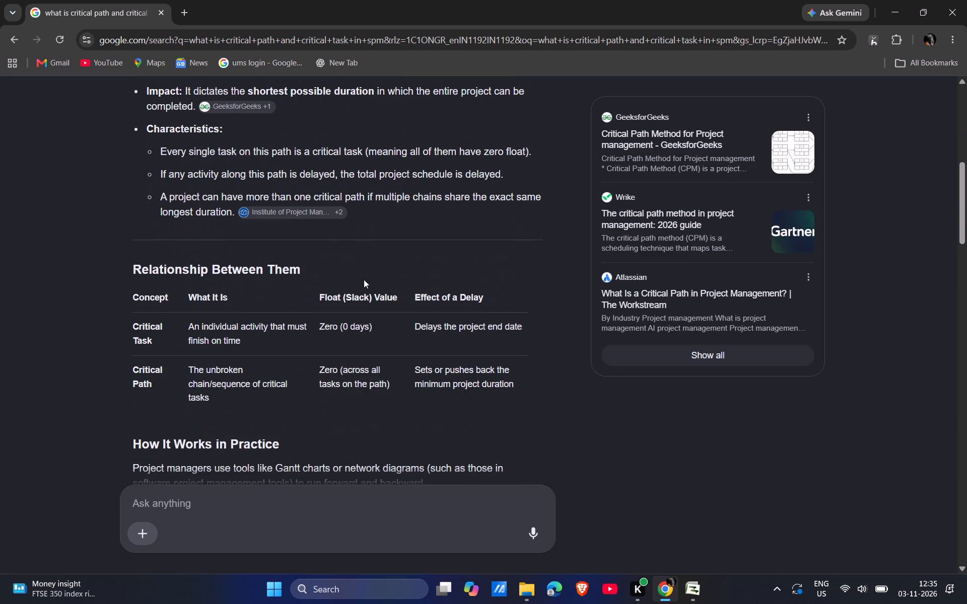
pyautogui.scroll(1, 364, 279)
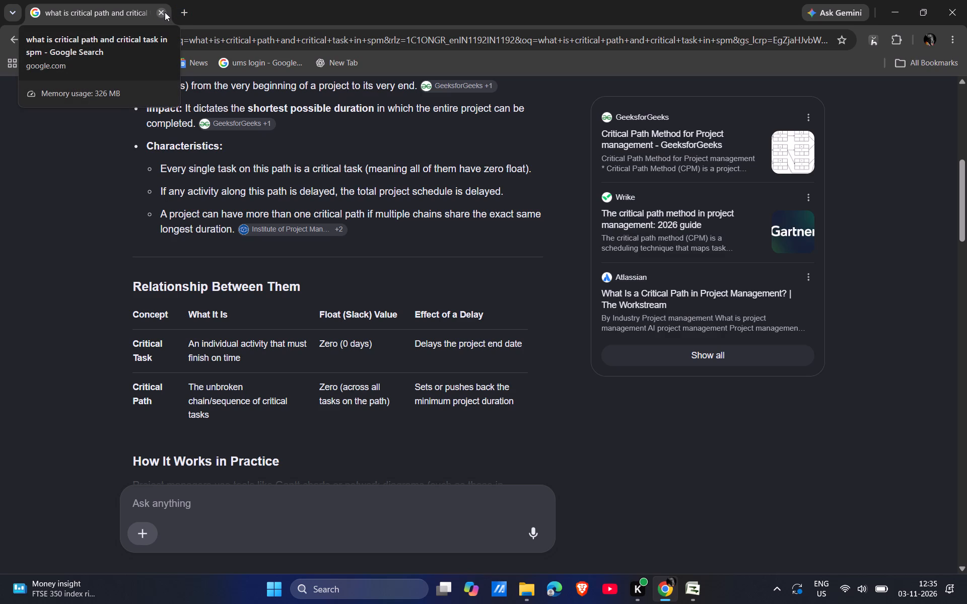
pyautogui.click(165, 12)
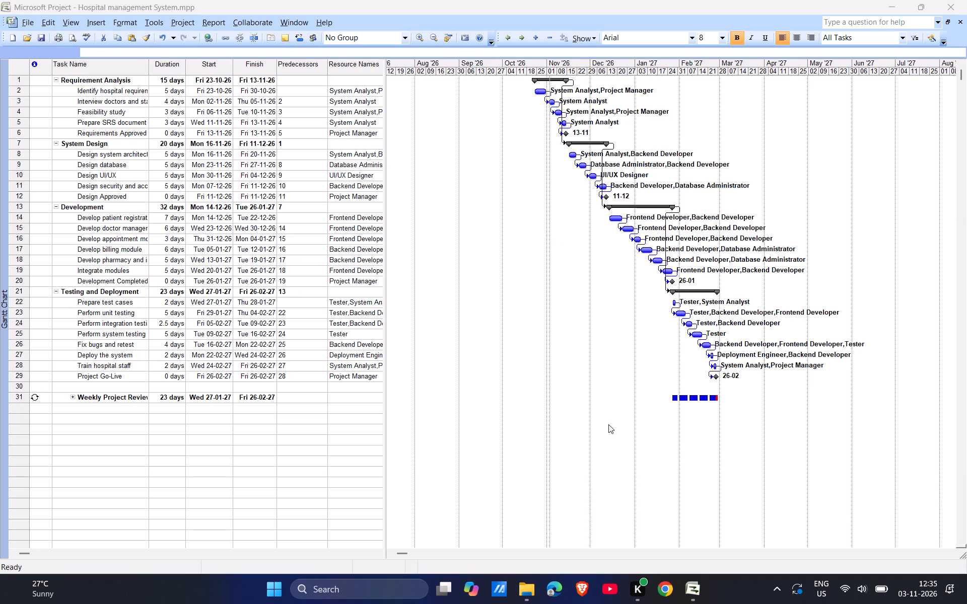
# Reopen the closed critical path search page in Google Chrome, look over its beginning, and close it again.
pyautogui.hotkey('ctrl', 'shift', 't')
pyautogui.click(671, 585)
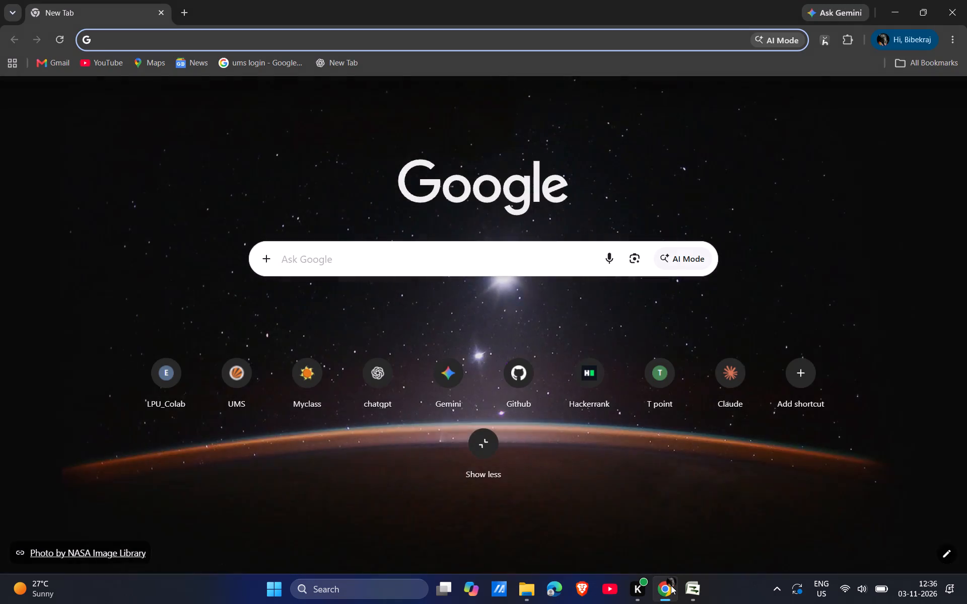
pyautogui.hotkey('ctrl', 'shift', 't')
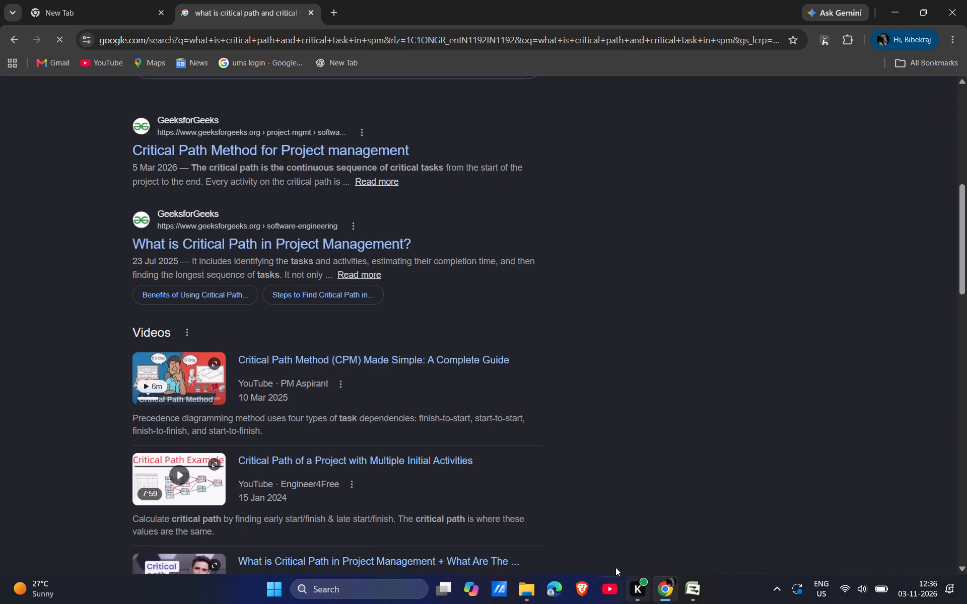
pyautogui.scroll(8, 559, 438)
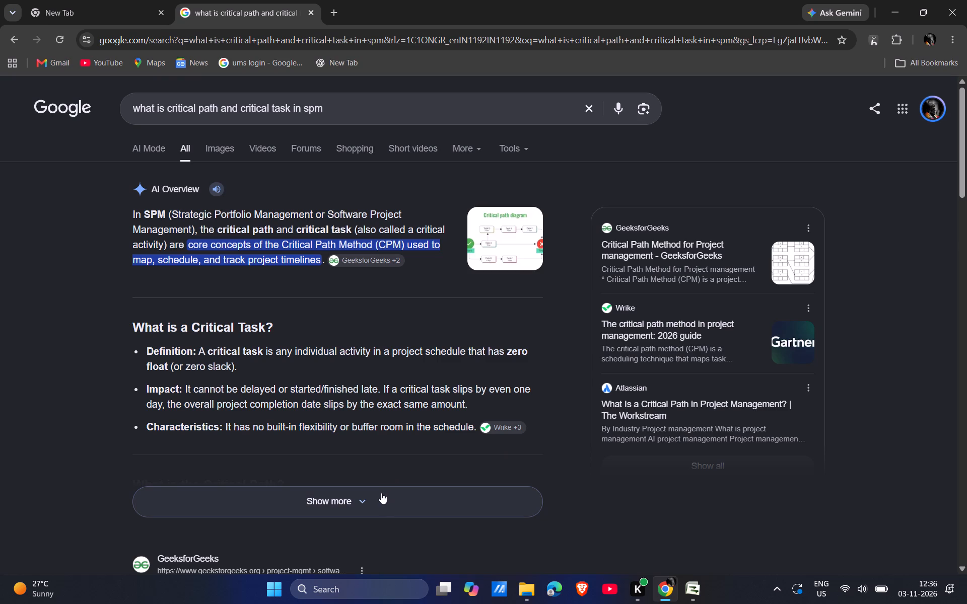
pyautogui.click(314, 12)
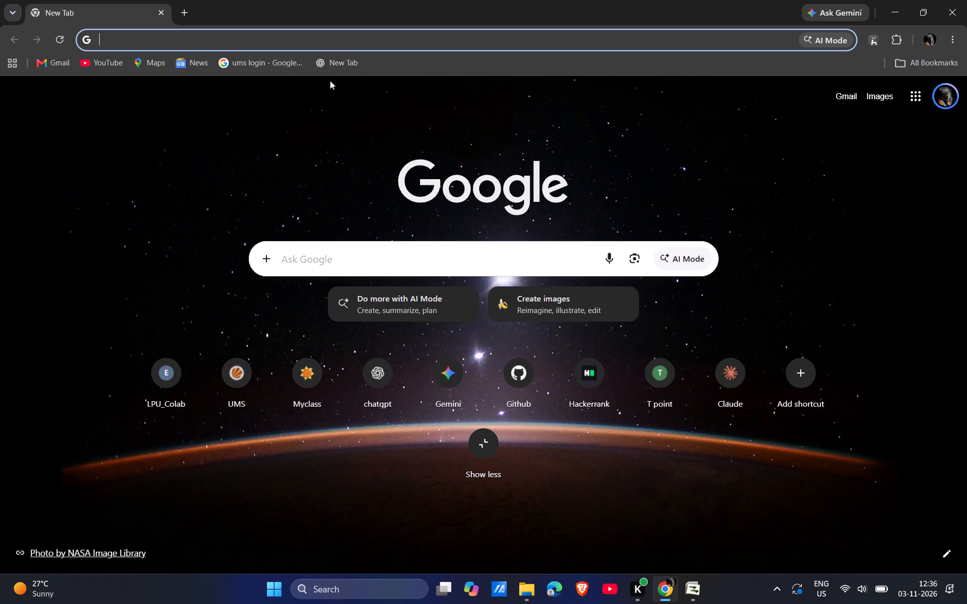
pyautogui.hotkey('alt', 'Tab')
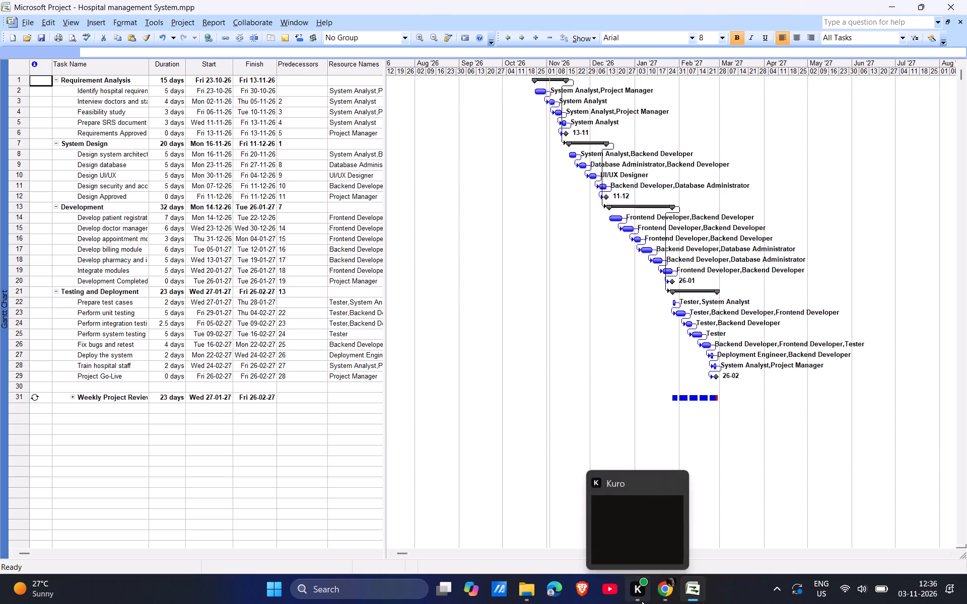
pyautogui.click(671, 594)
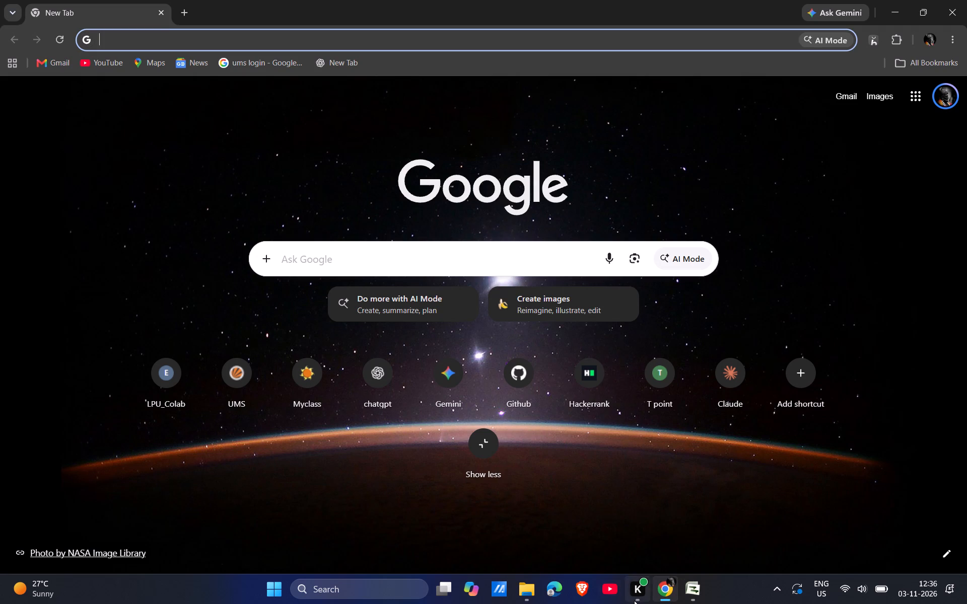
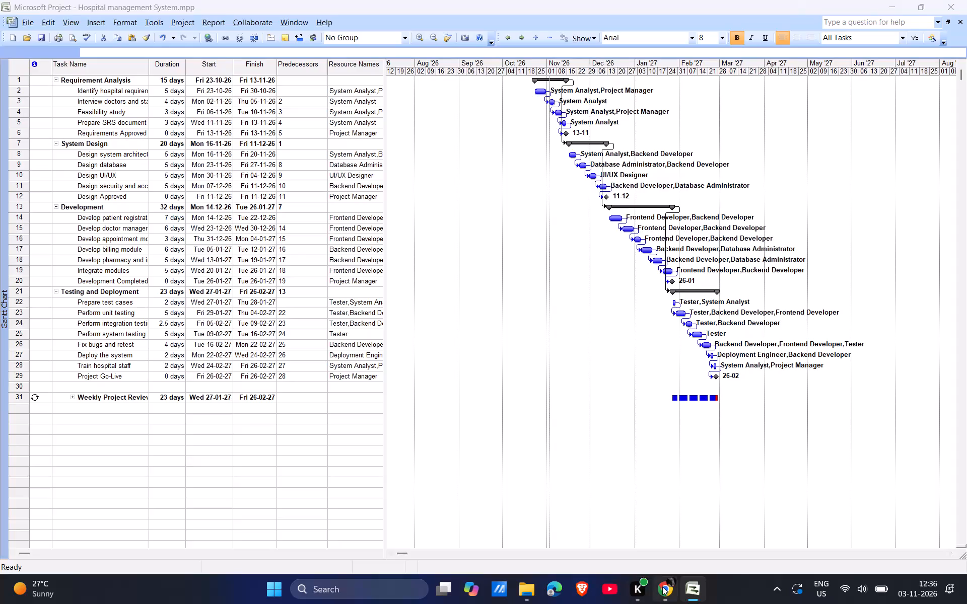
# Switch to Google Chrome with a blank new tab page.
pyautogui.click(678, 588)
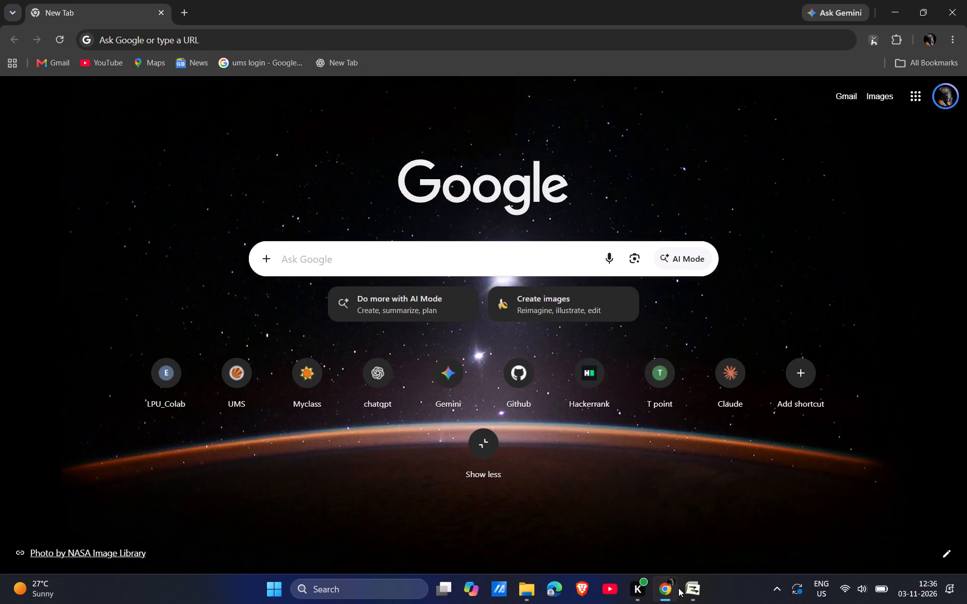
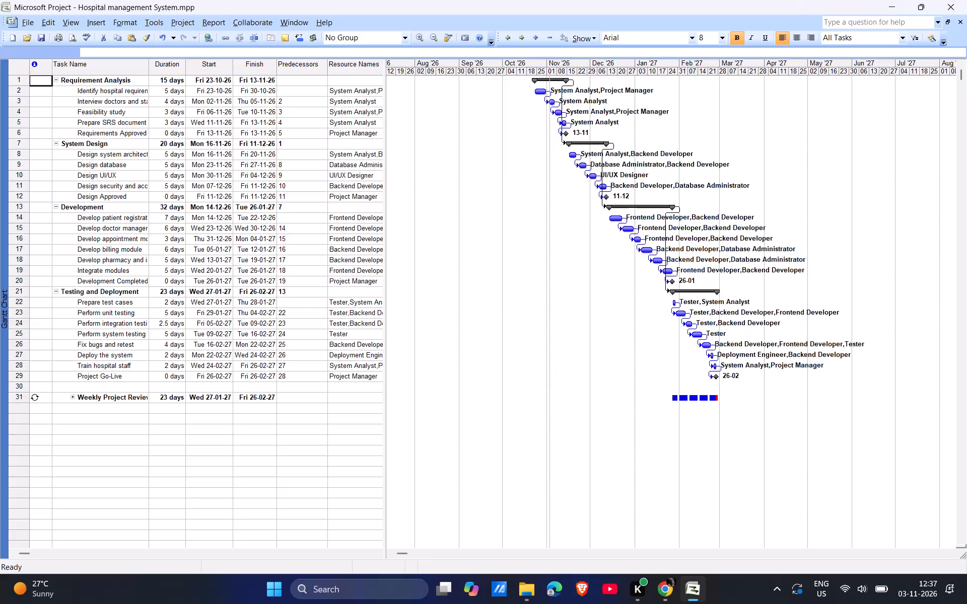
# Look through the sample previews of the visual report templates, from Resource Work Summary Report up to Baseline Cost Report.
pyautogui.click(220, 23)
pyautogui.click(220, 34)
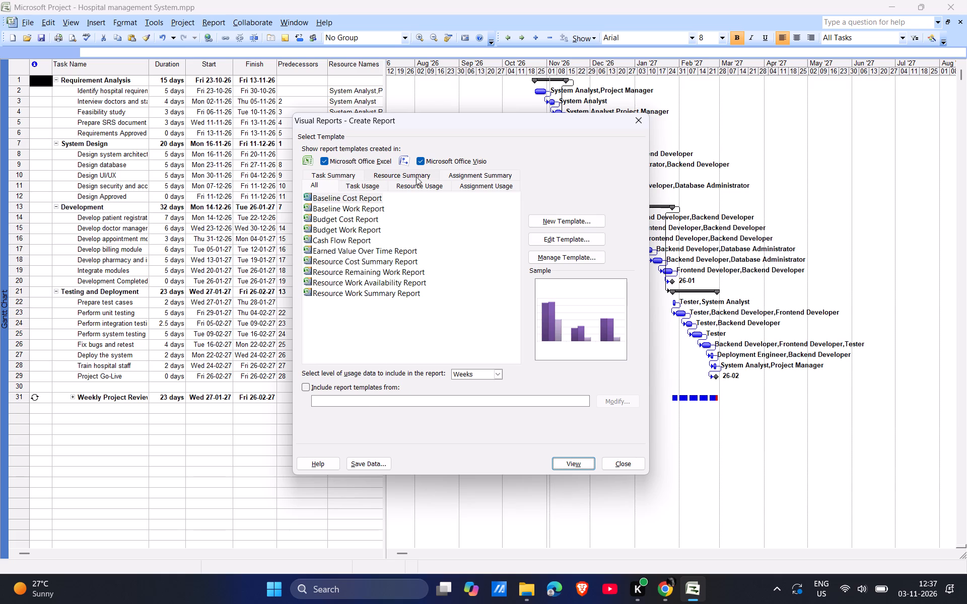
pyautogui.click(338, 290)
pyautogui.click(337, 281)
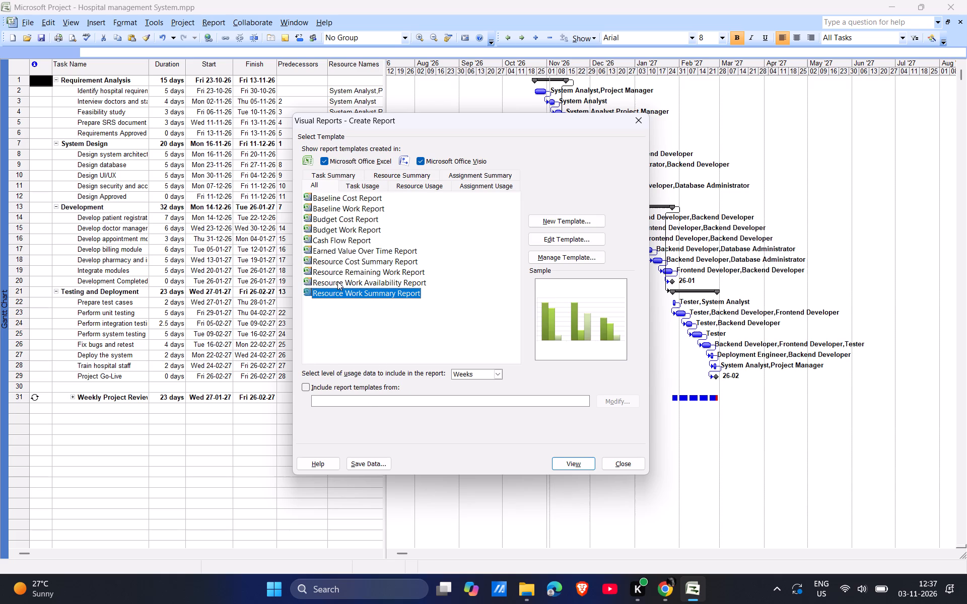
pyautogui.click(336, 274)
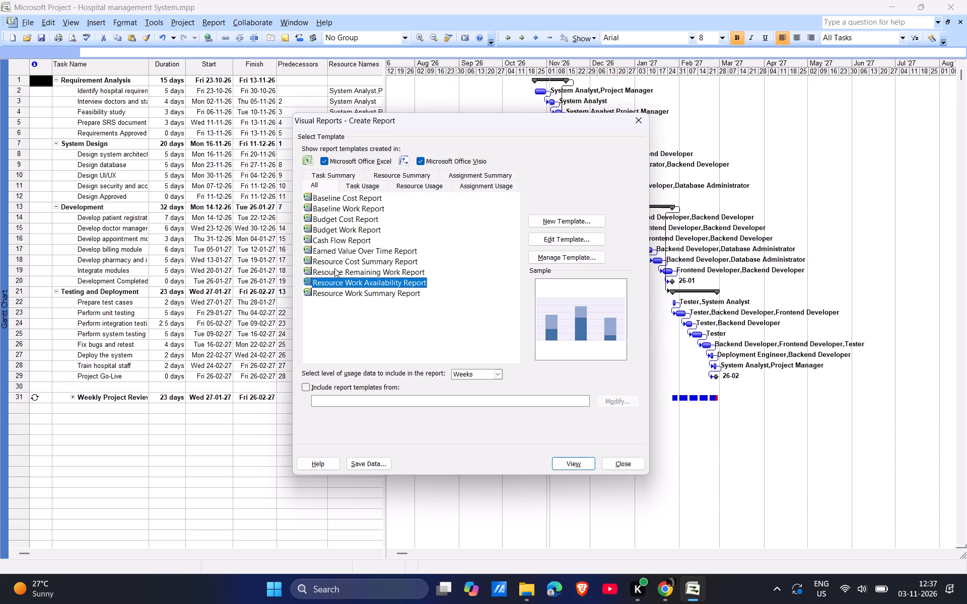
pyautogui.click(332, 263)
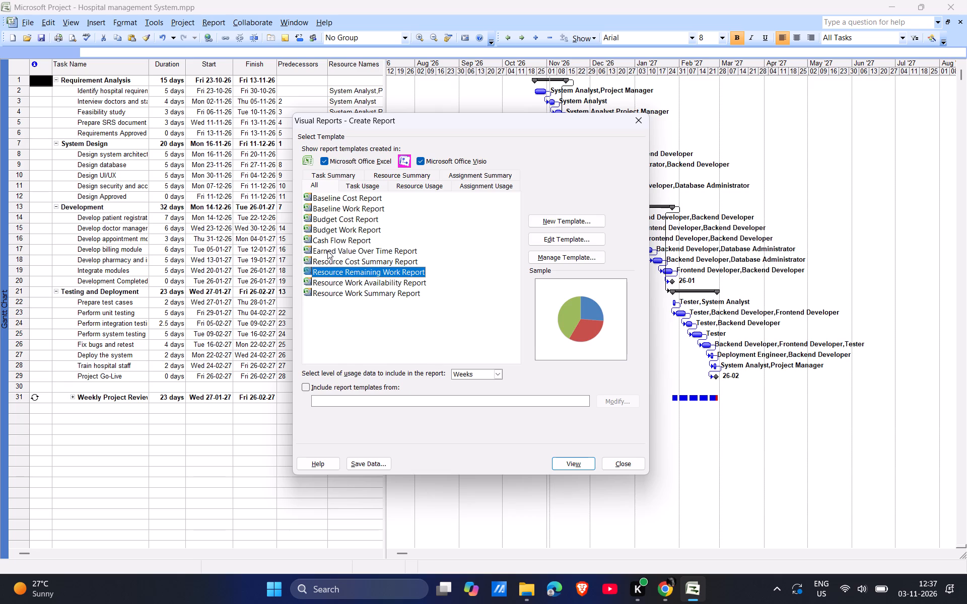
pyautogui.click(327, 251)
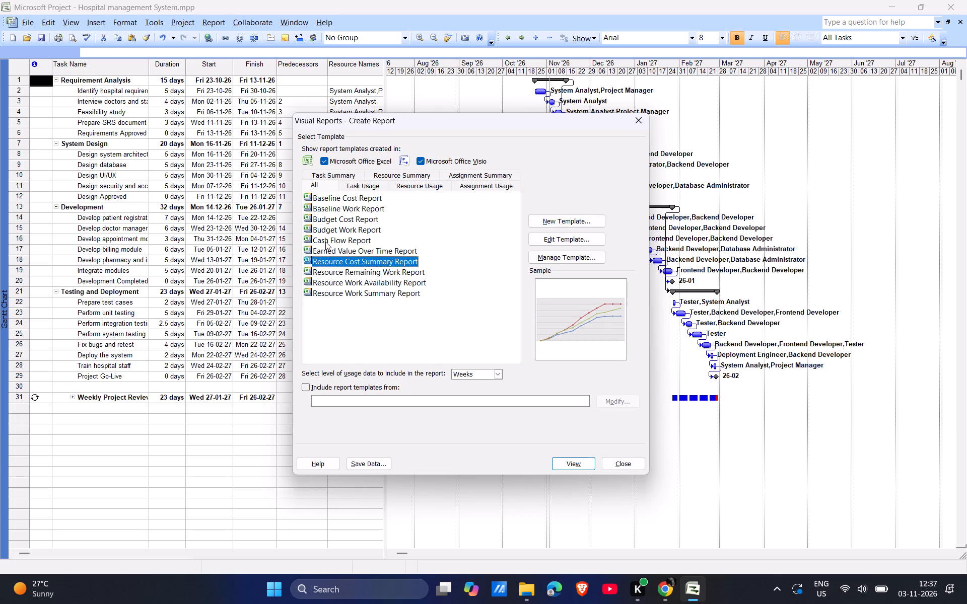
pyautogui.click(324, 239)
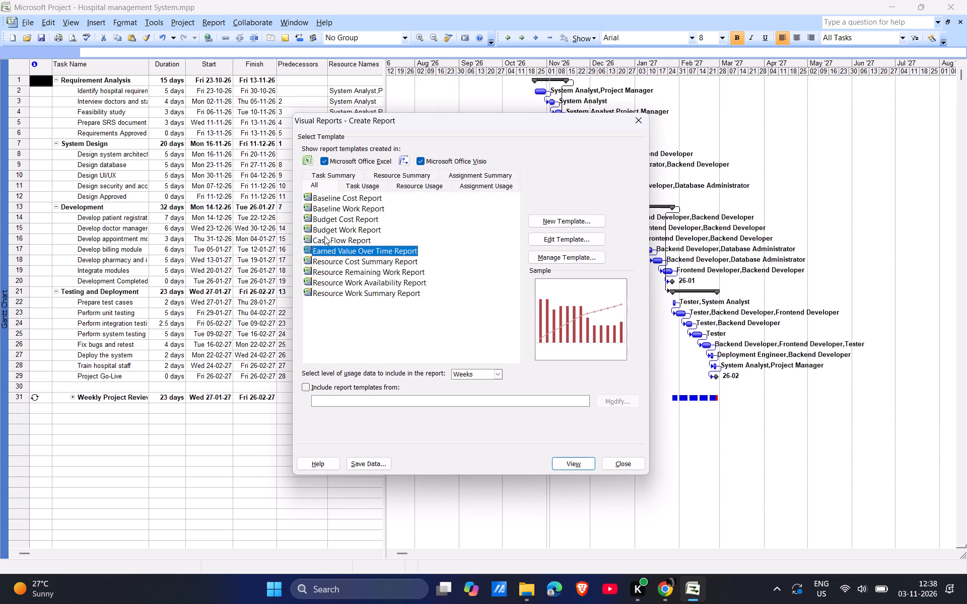
pyautogui.click(324, 231)
pyautogui.click(324, 222)
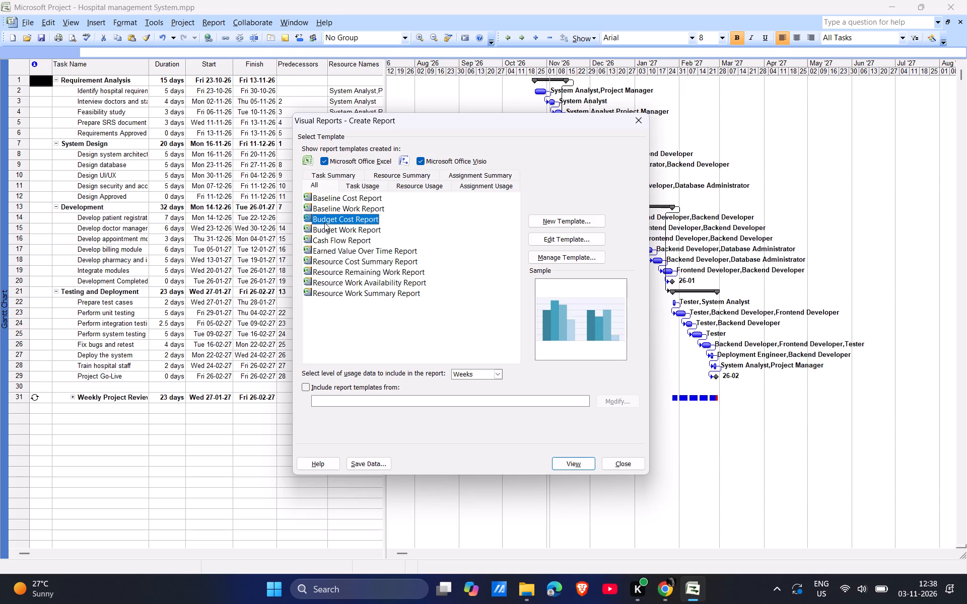
pyautogui.click(324, 210)
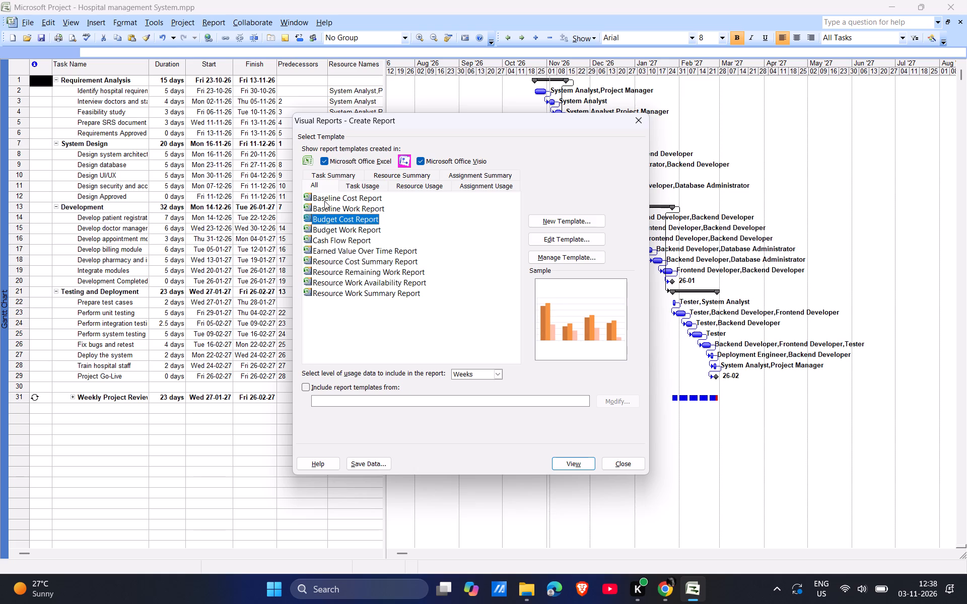
pyautogui.click(324, 201)
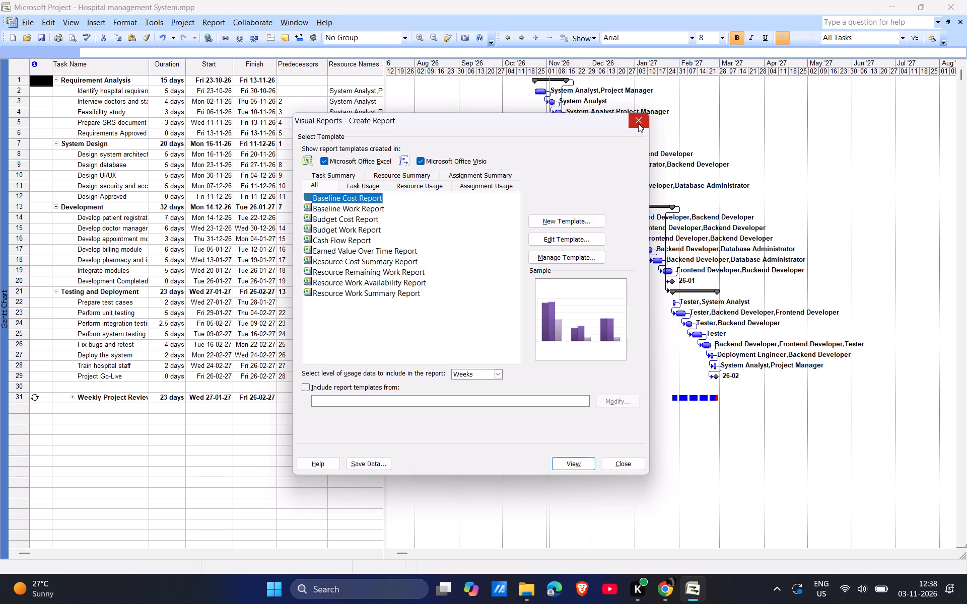
pyautogui.click(638, 123)
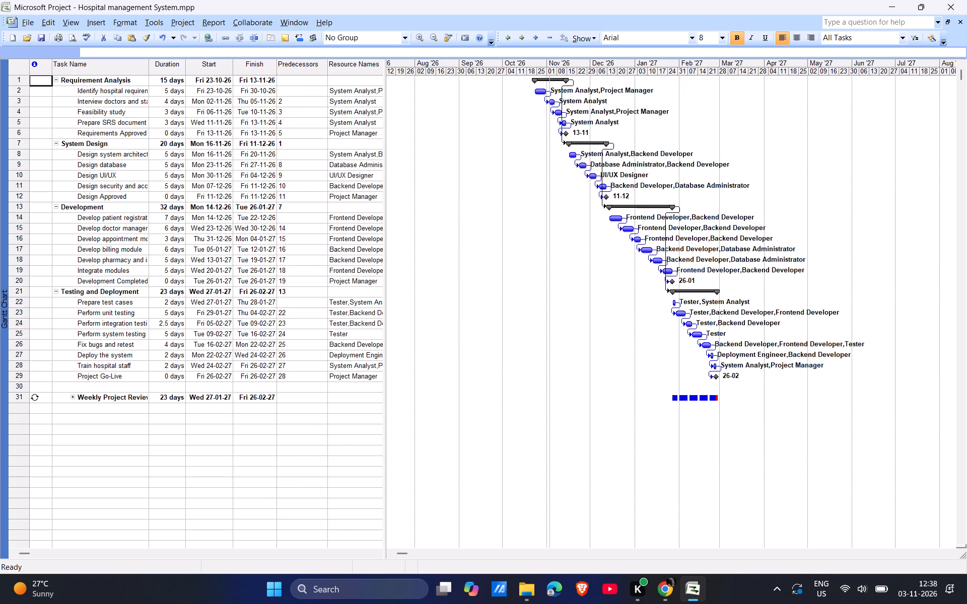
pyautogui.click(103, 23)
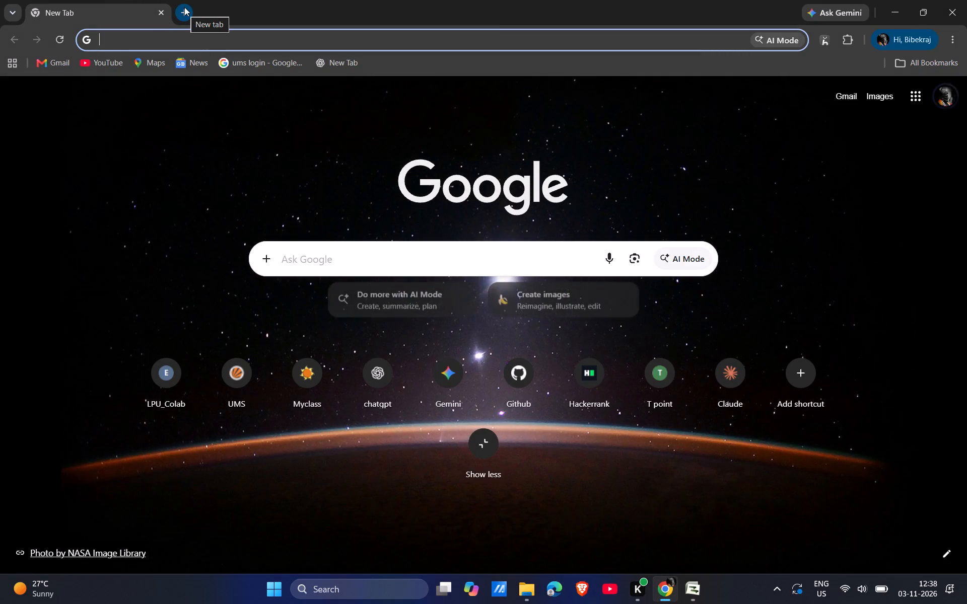
pyautogui.write('how')
pyautogui.press('space')
pyautogui.write('to s')
pyautogui.write('plit a')
pyautogui.press('space')
pyautogui.write('task')
pyautogui.press('space')
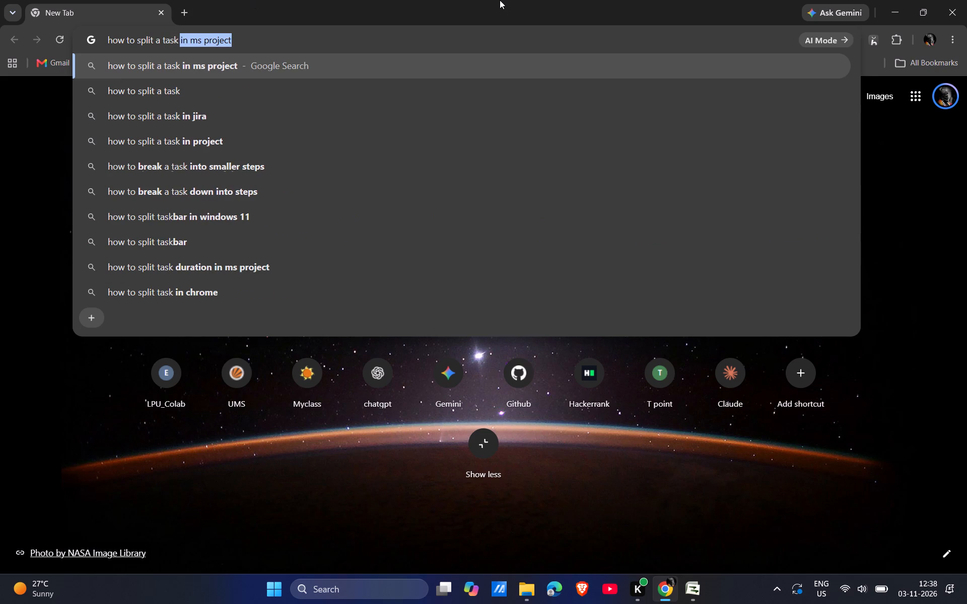
pyautogui.press('space')
pyautogui.write('in')
pyautogui.press('space')
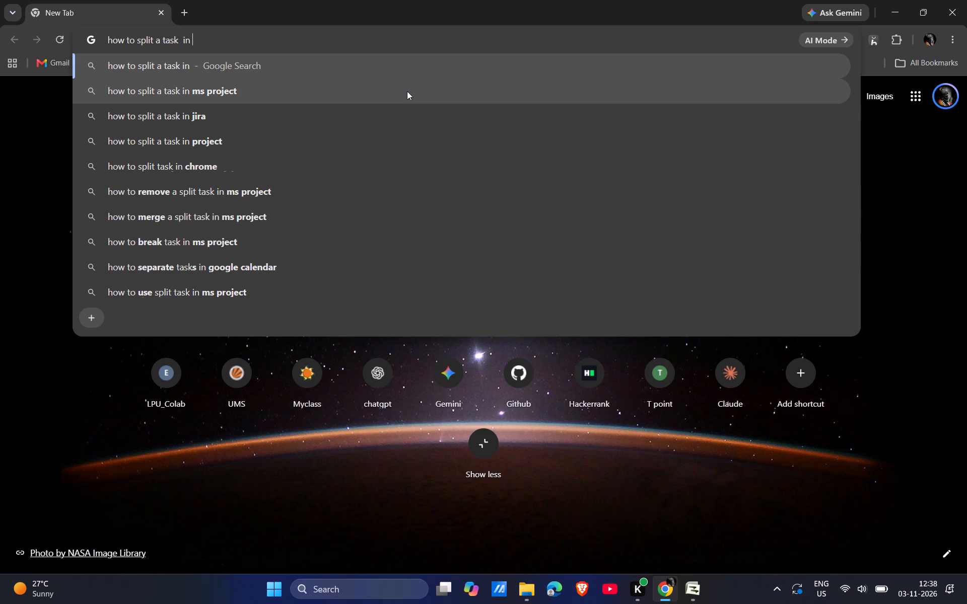
pyautogui.write('spm')
pyautogui.press('Return')
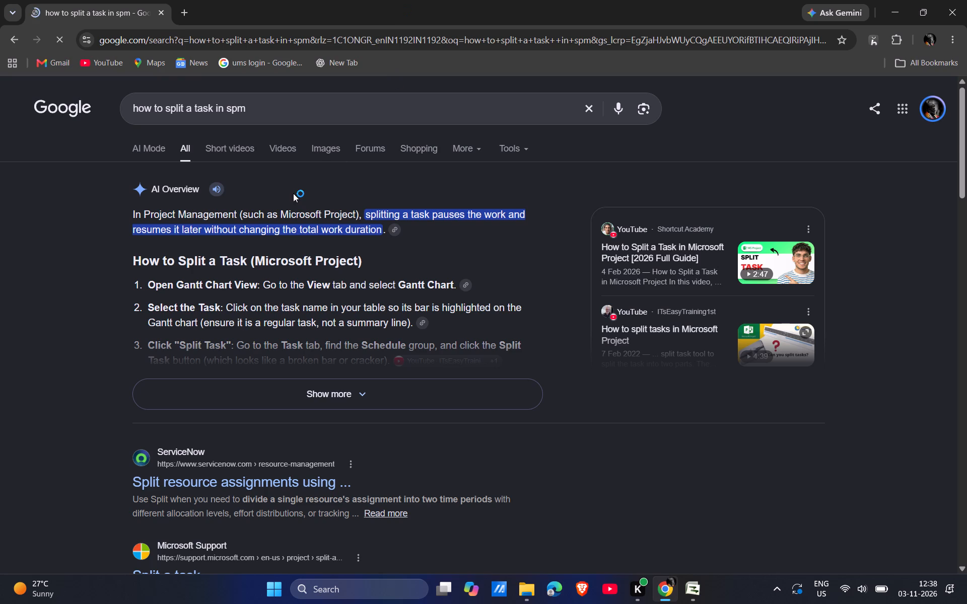
# Expand and read the AI Overview on splitting a task in Microsoft Project, and close the browser.
pyautogui.scroll(-1, 306, 256)
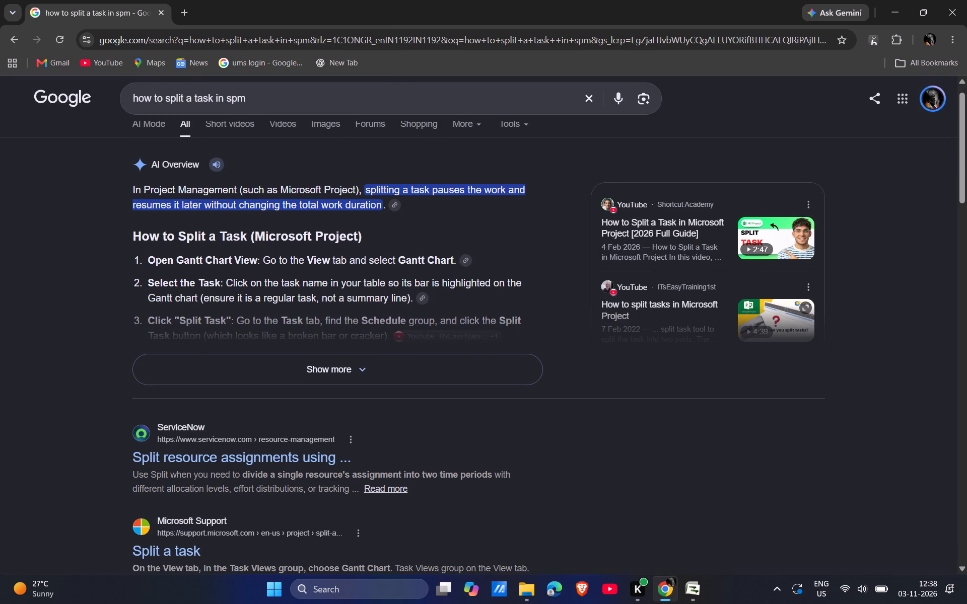
pyautogui.scroll(-1, 306, 256)
pyautogui.click(278, 343)
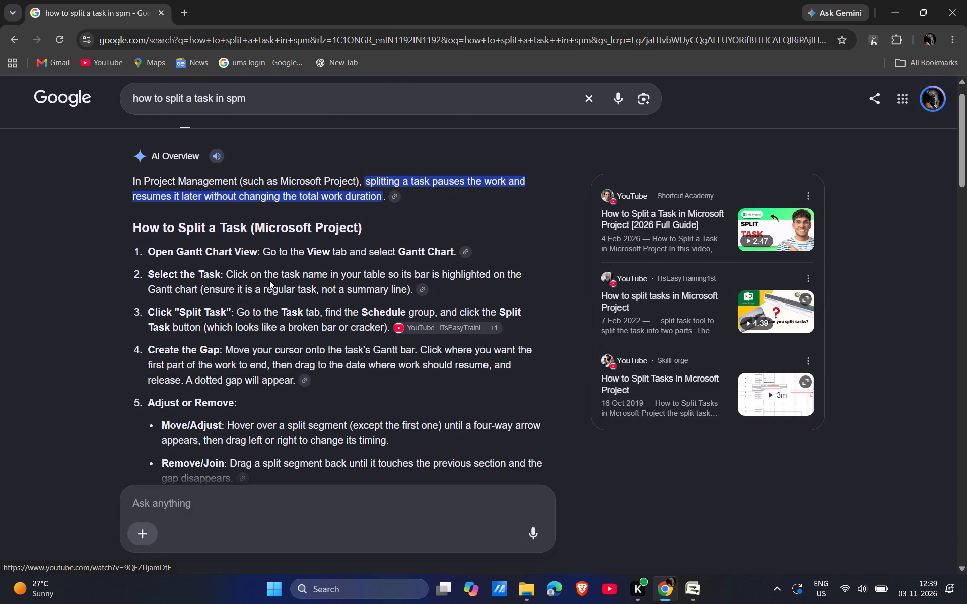
pyautogui.scroll(-1, 269, 280)
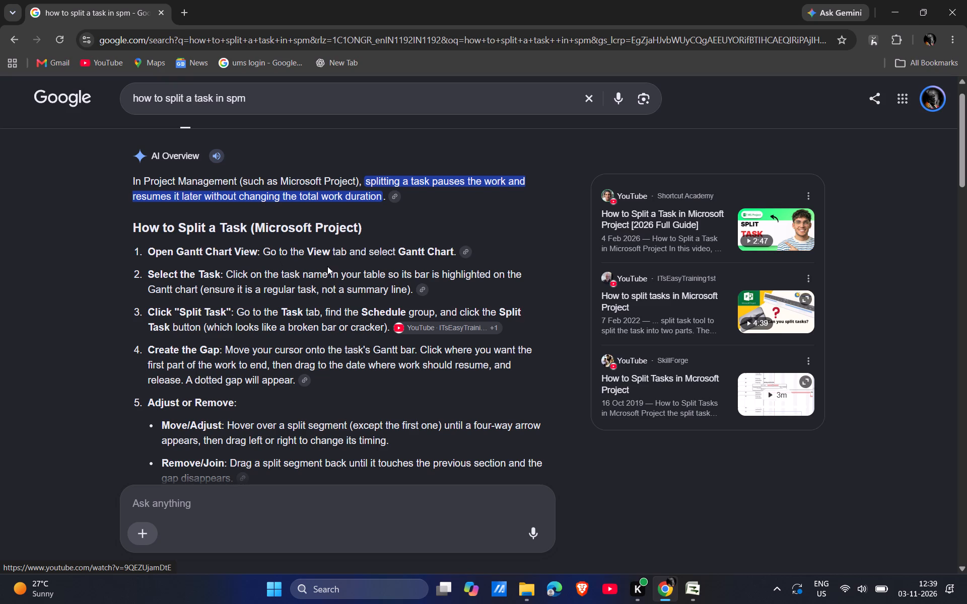
pyautogui.scroll(-1, 327, 266)
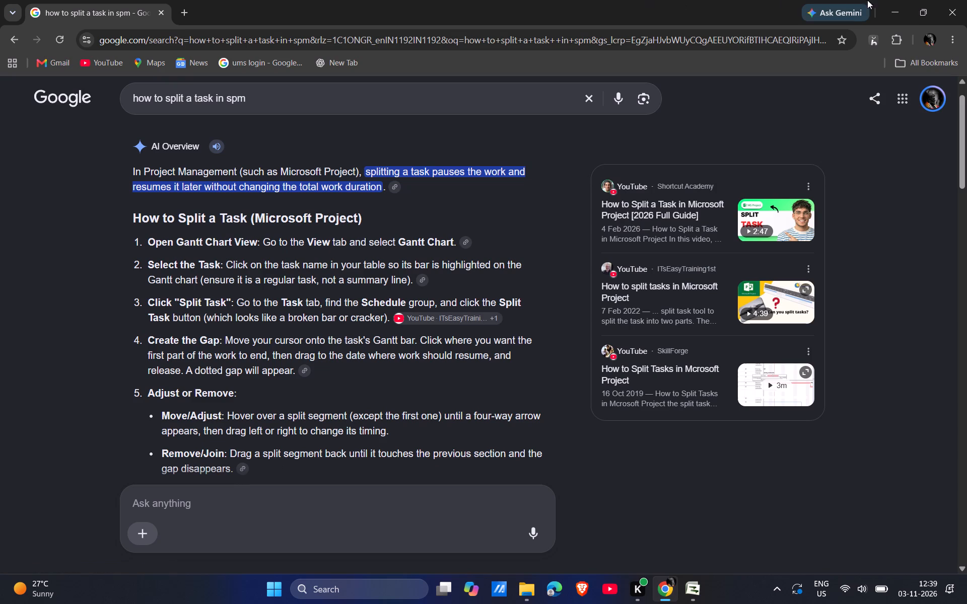
pyautogui.click(946, 7)
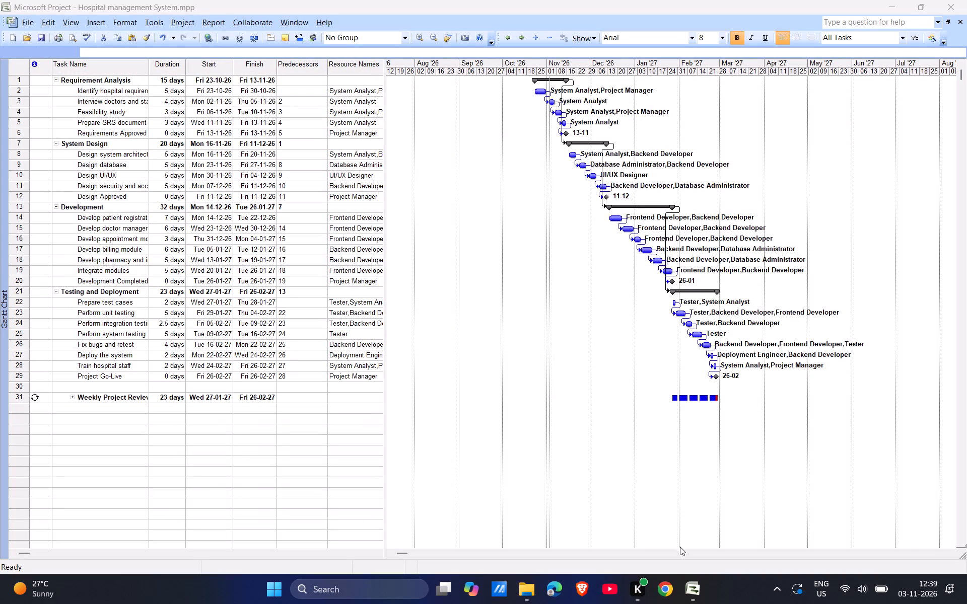
# Examine the Design database task's general dates, predecessors, resources and advanced settings, including the earned value method options.
pyautogui.doubleClick(92, 162)
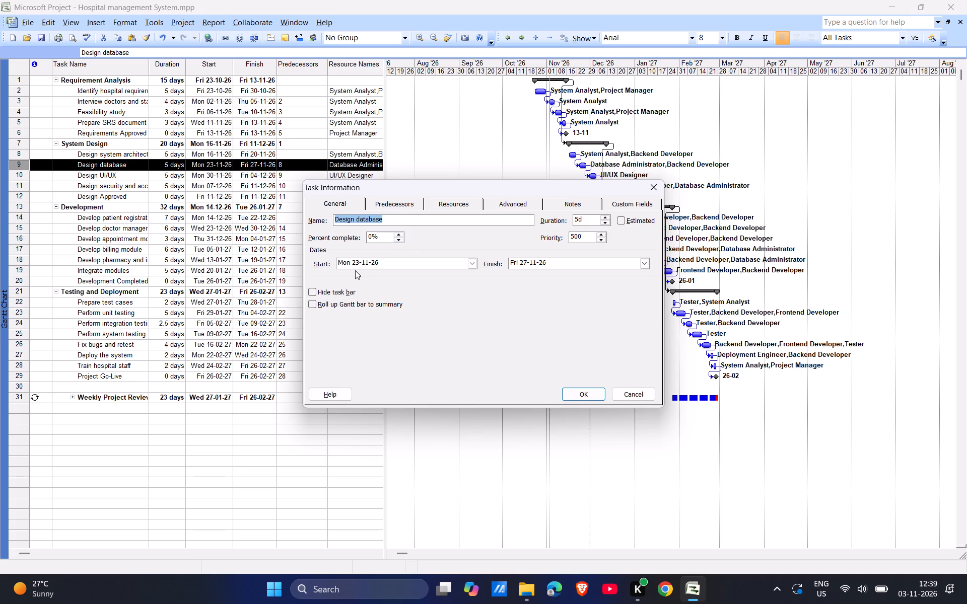
pyautogui.click(473, 263)
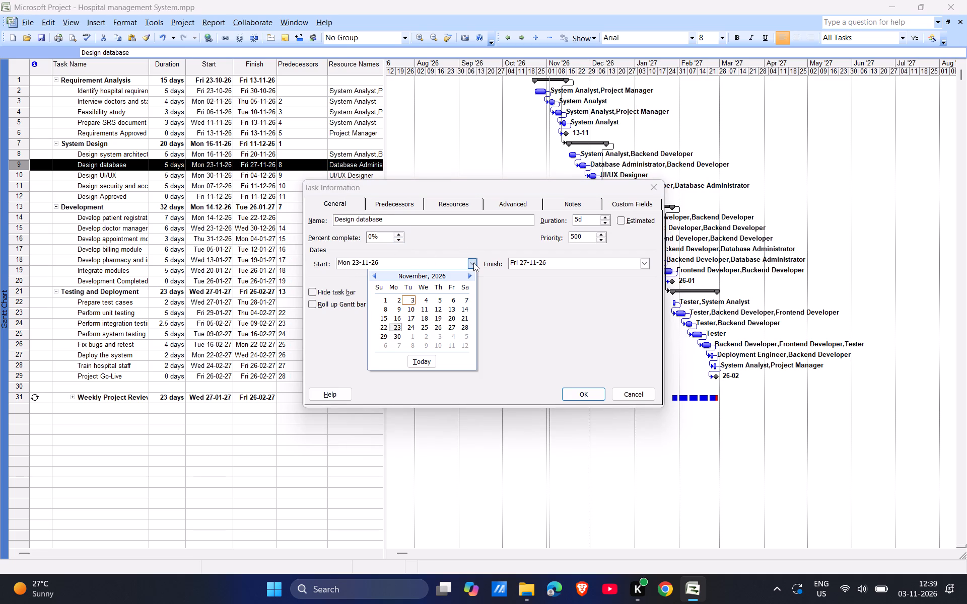
pyautogui.click(473, 263)
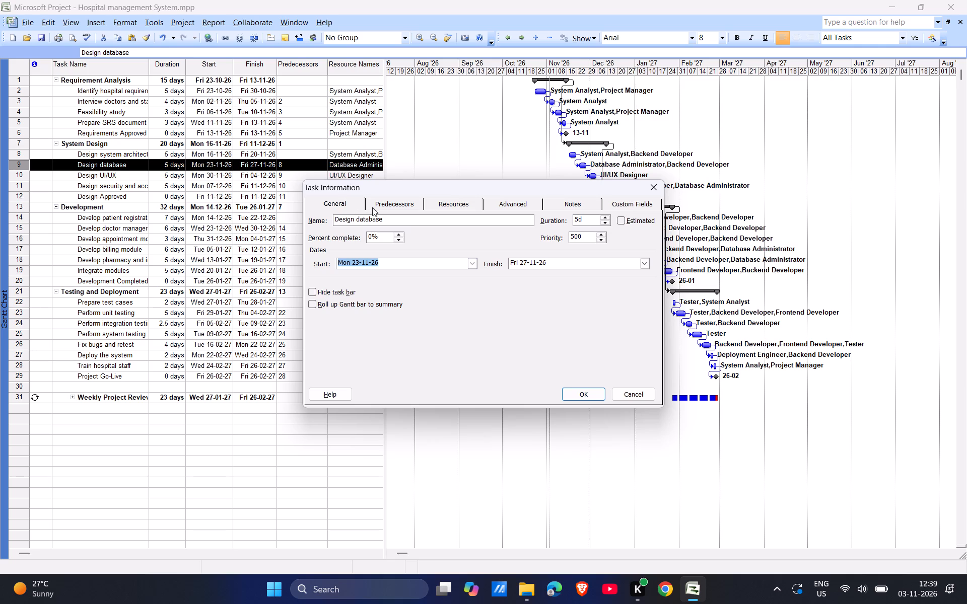
pyautogui.click(404, 202)
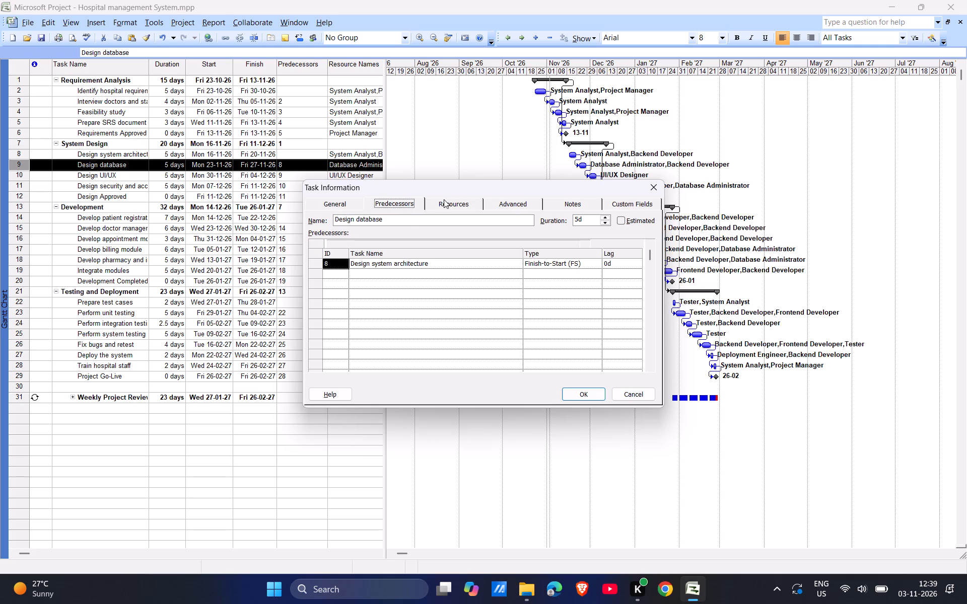
pyautogui.click(463, 202)
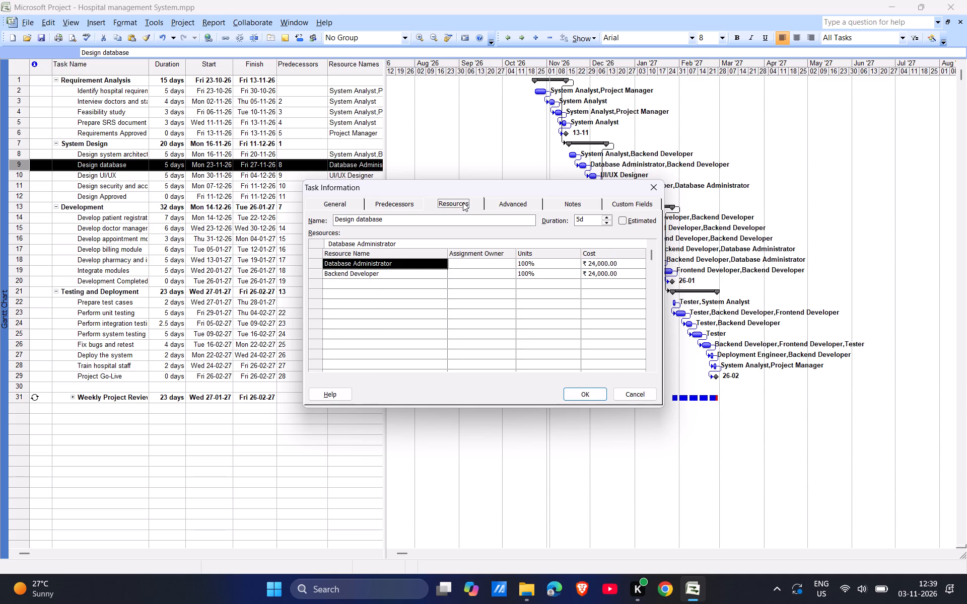
pyautogui.click(509, 205)
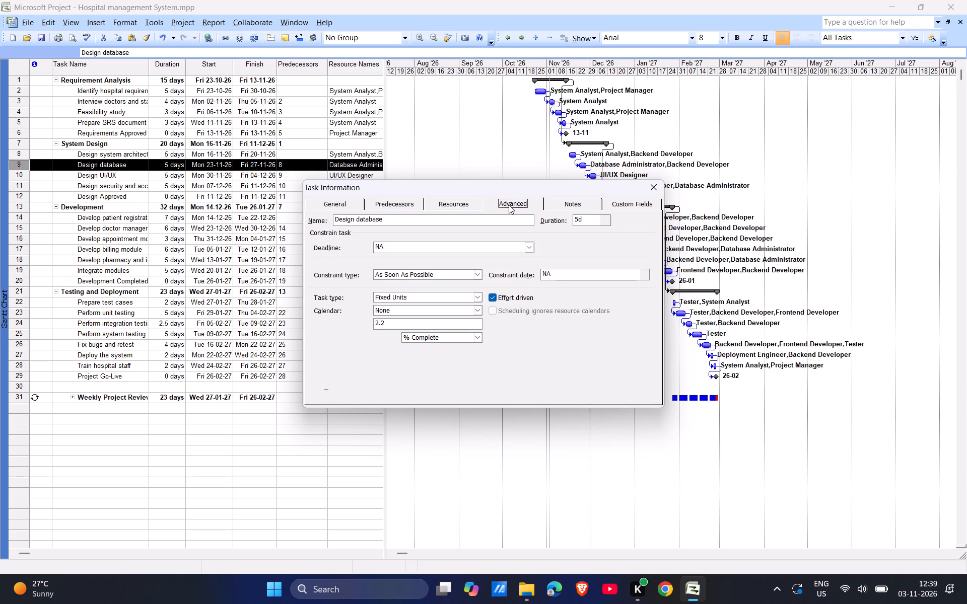
pyautogui.click(478, 337)
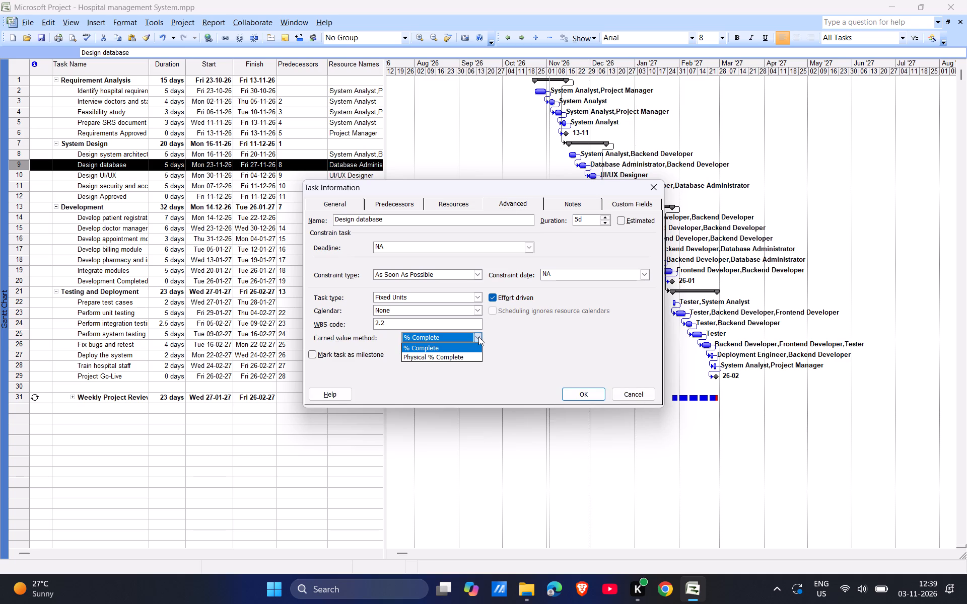
pyautogui.click(478, 337)
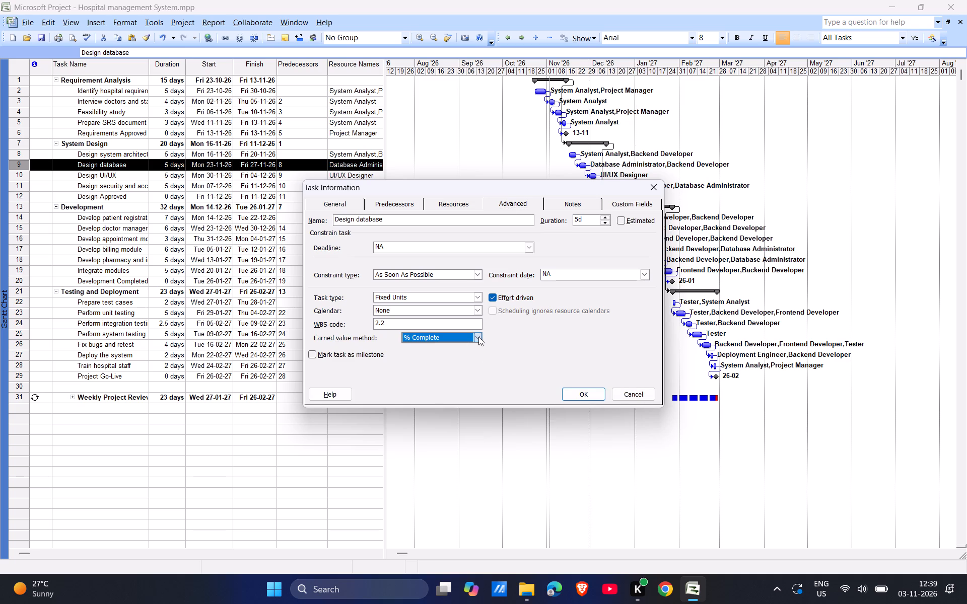
pyautogui.click(655, 185)
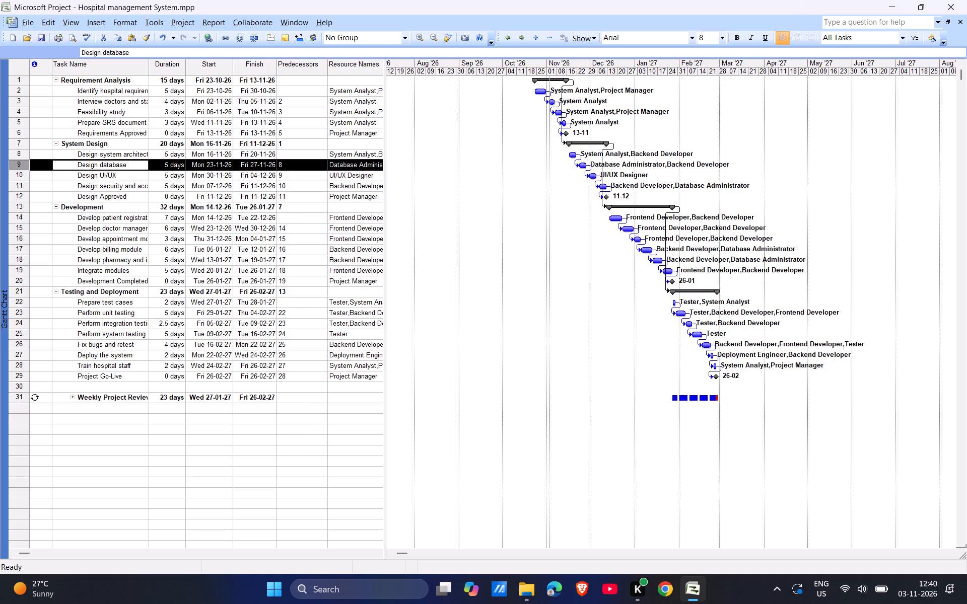
# Review the Resource Leveling settings for the project and close them without changes.
pyautogui.click(129, 26)
pyautogui.click(155, 24)
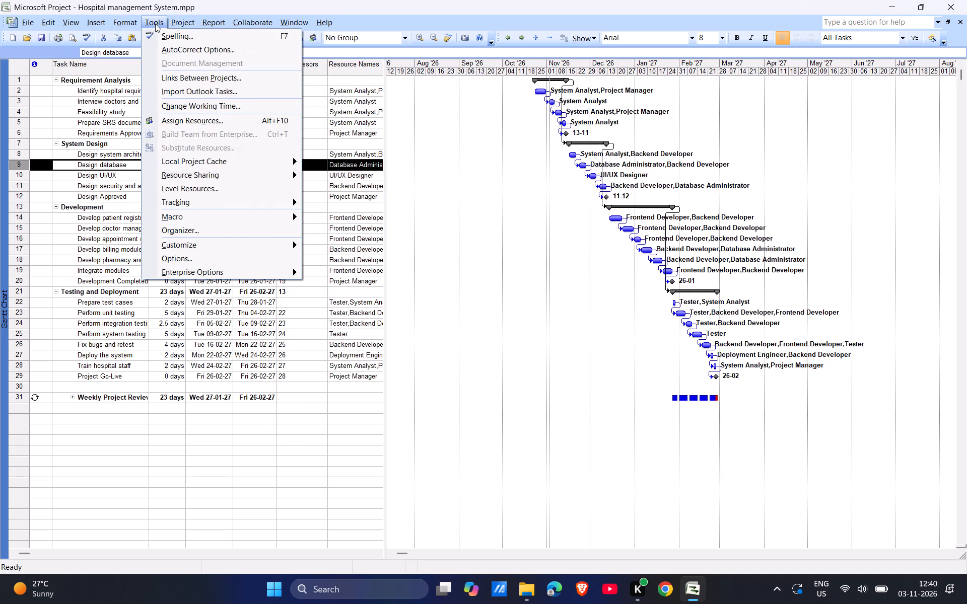
pyautogui.click(156, 17)
pyautogui.click(199, 191)
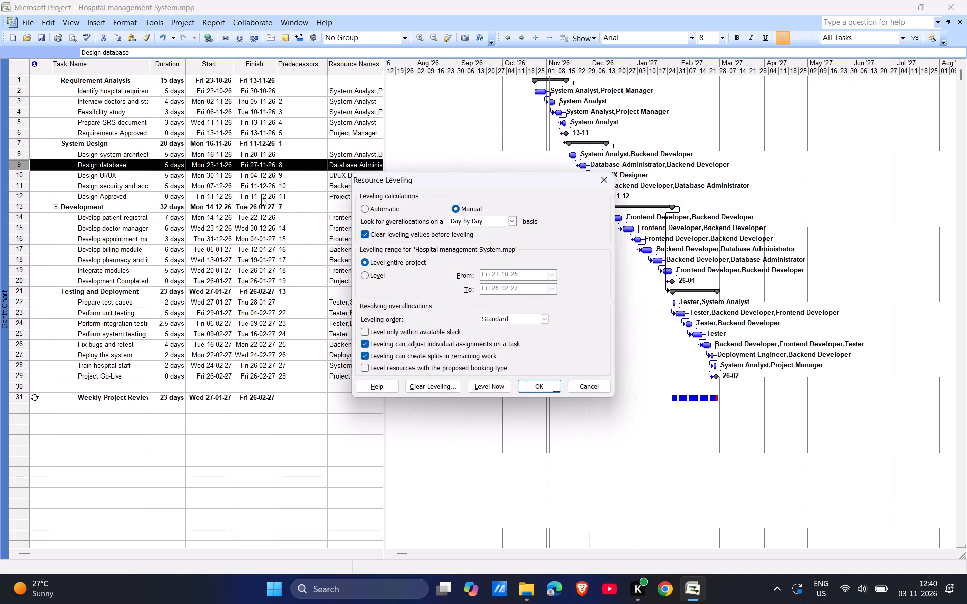
pyautogui.click(598, 178)
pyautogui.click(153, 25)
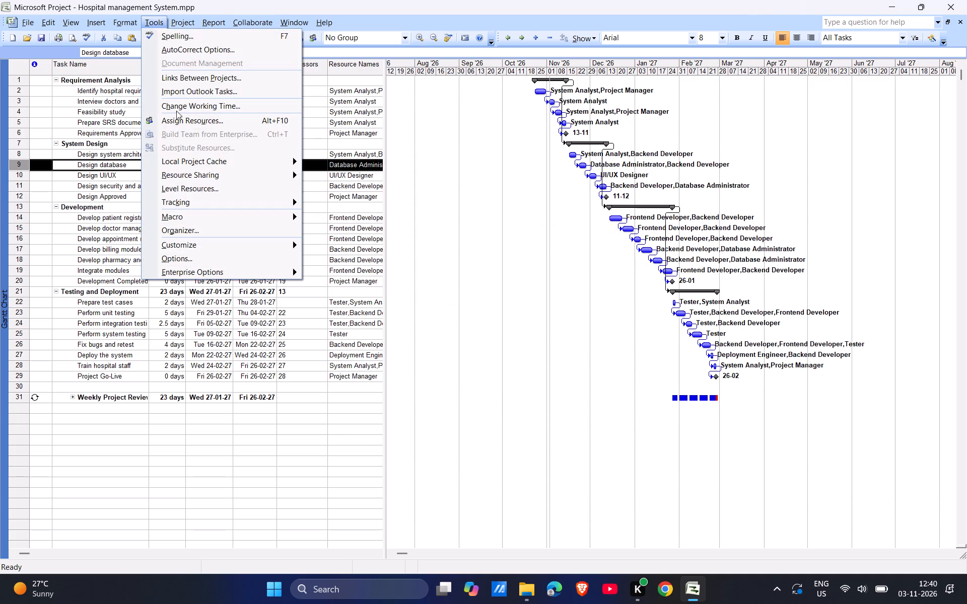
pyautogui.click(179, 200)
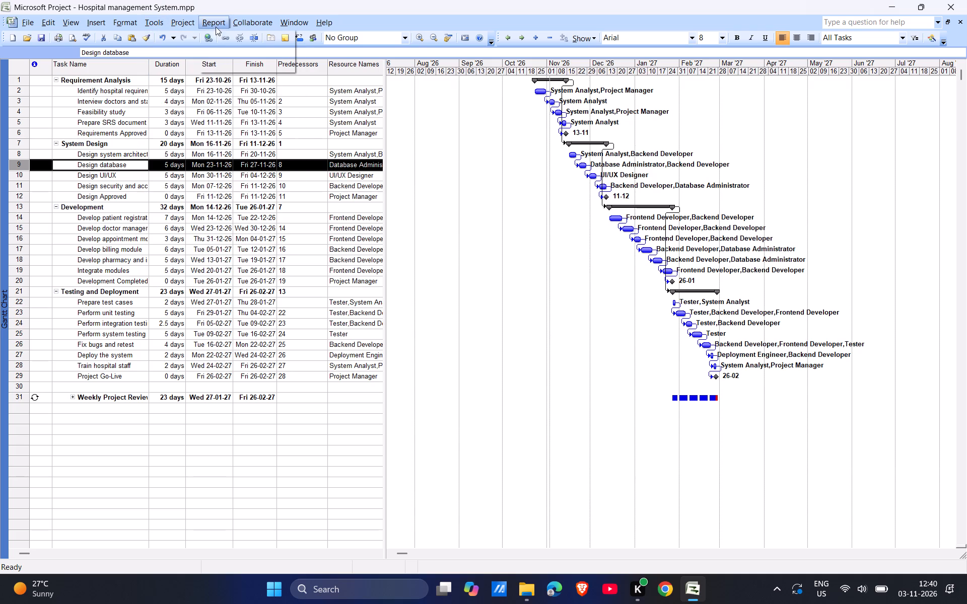
# Look at the Overview category in the project's reports and close the Reports window.
pyautogui.click(225, 61)
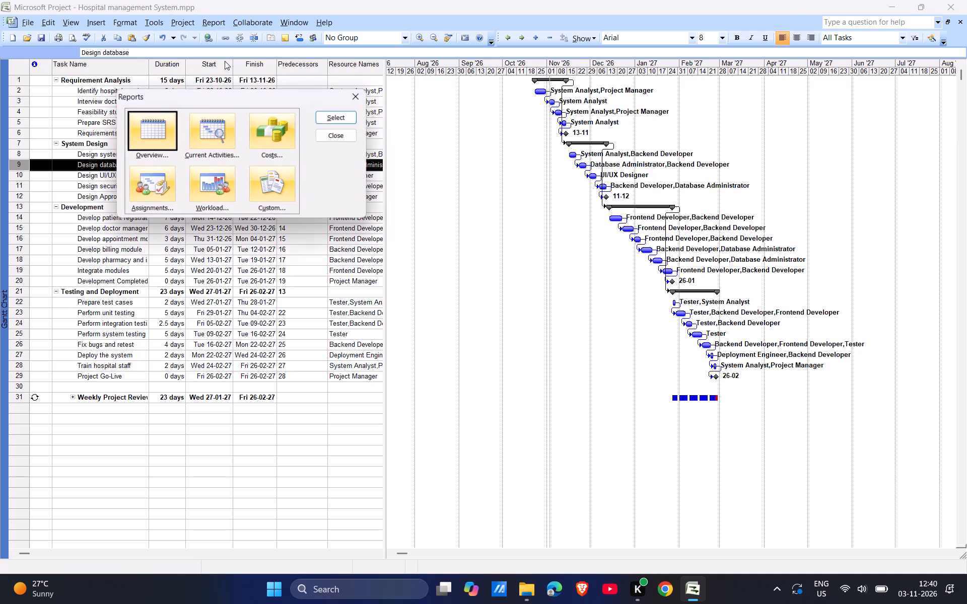
pyautogui.click(150, 131)
pyautogui.doubleClick(150, 131)
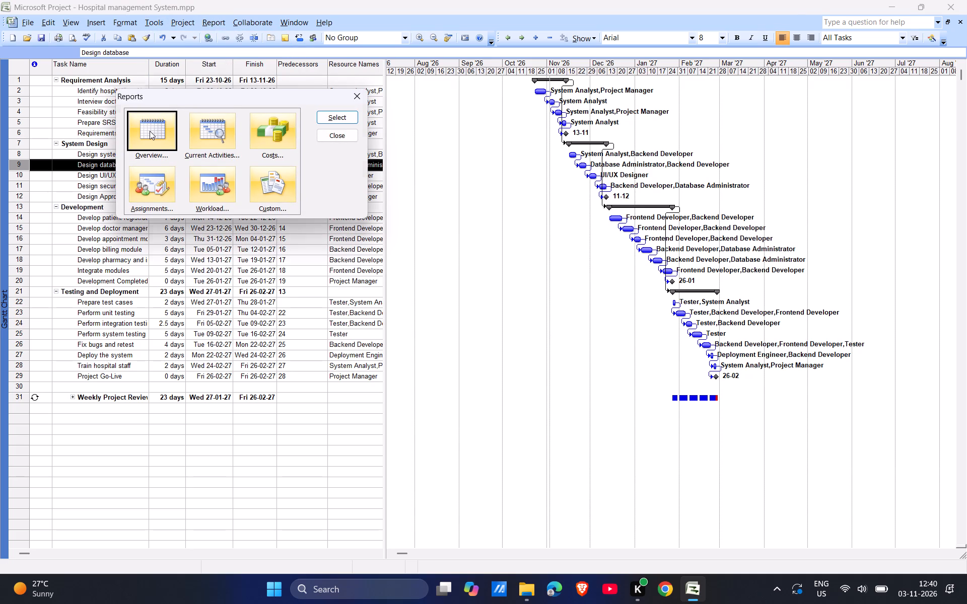
pyautogui.click(356, 92)
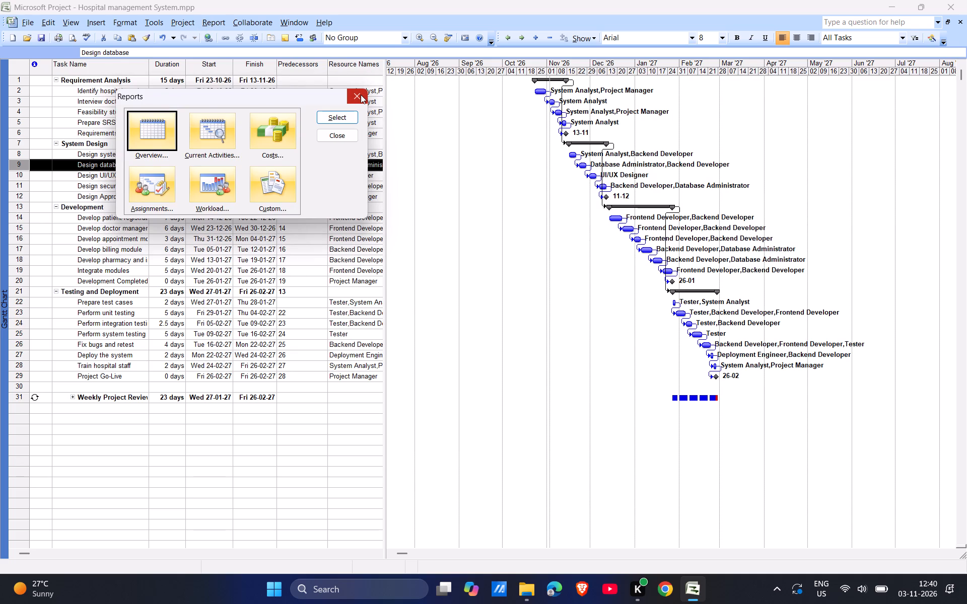
pyautogui.click(361, 95)
# Set the project baseline as Baseline for the entire project, after checking the interim plan and selected tasks options.
pyautogui.click(149, 23)
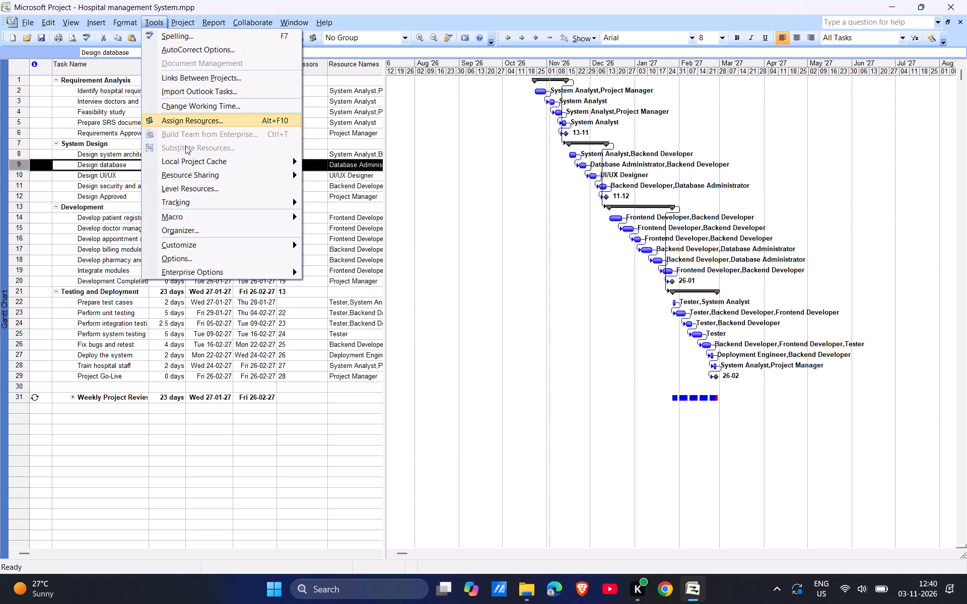
pyautogui.click(167, 205)
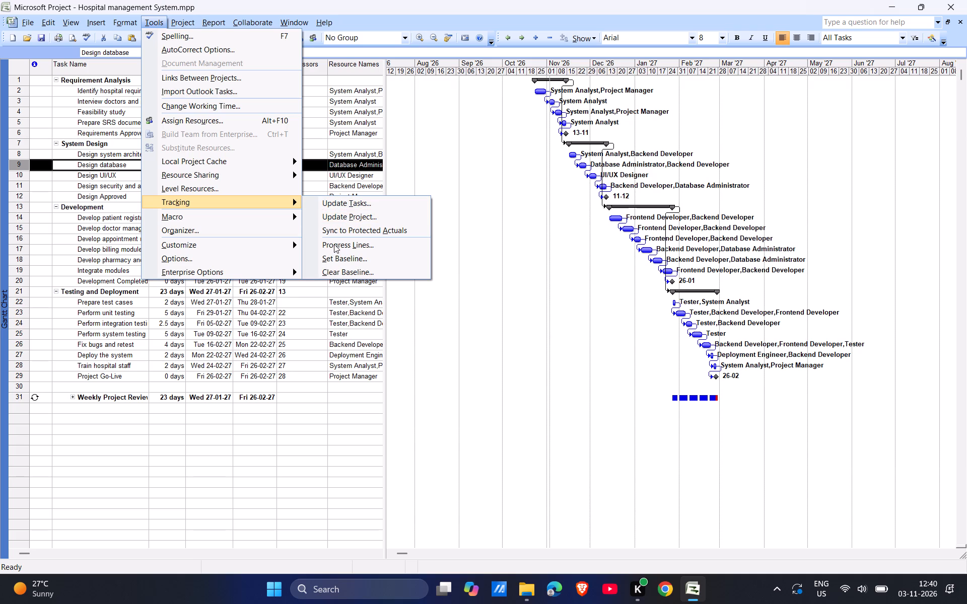
pyautogui.click(331, 260)
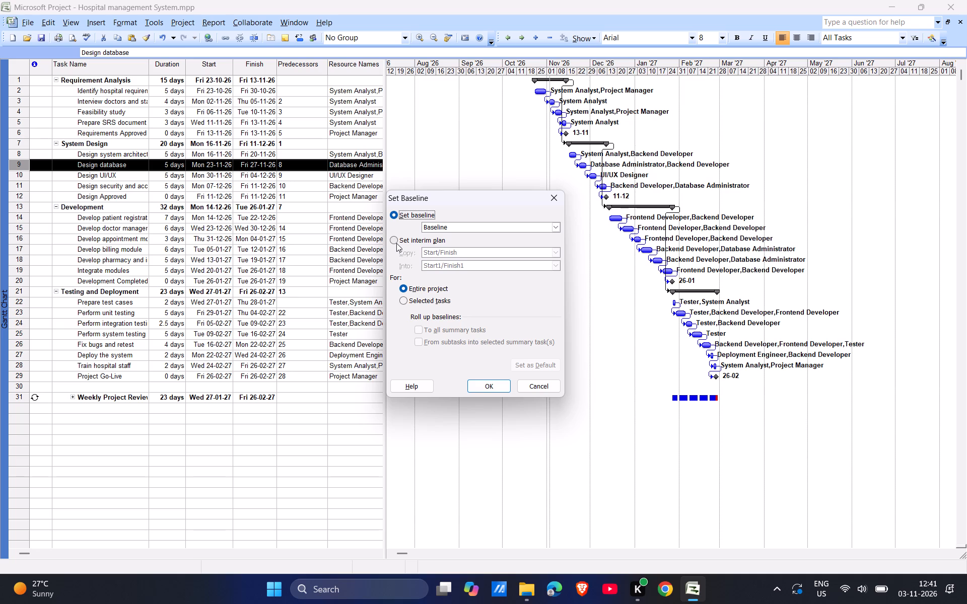
pyautogui.click(393, 242)
pyautogui.click(488, 254)
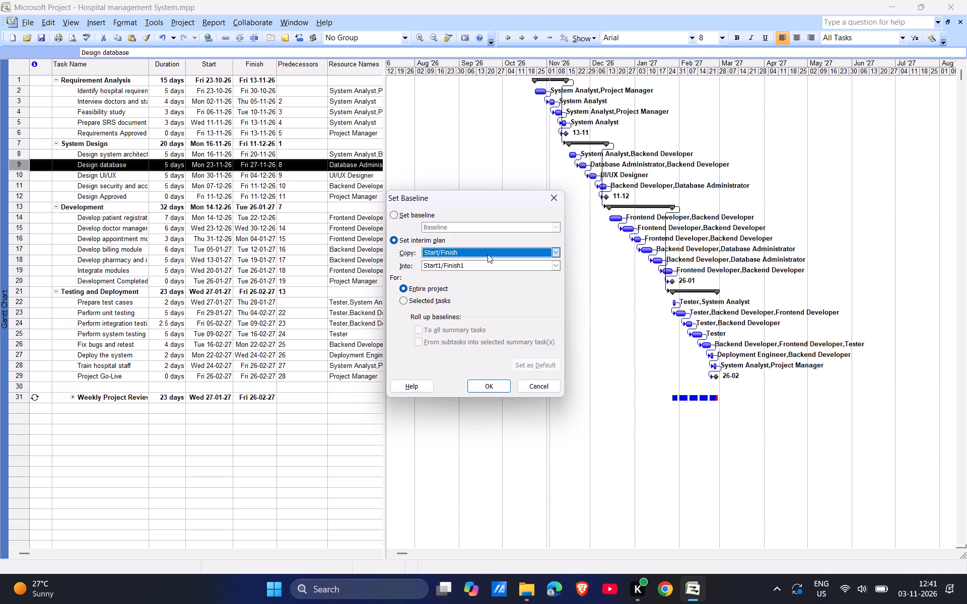
pyautogui.click(556, 250)
pyautogui.click(398, 214)
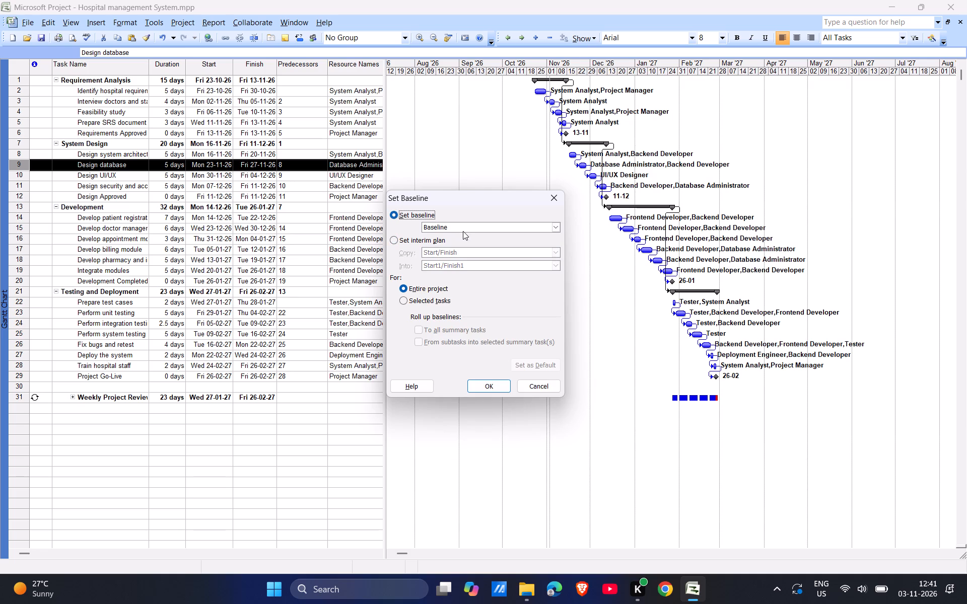
pyautogui.click(405, 301)
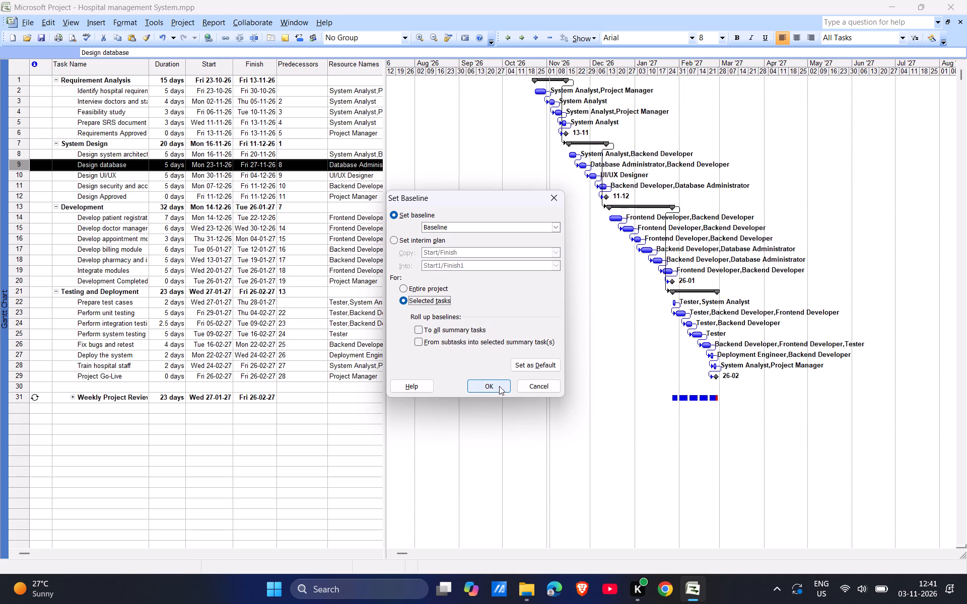
pyautogui.click(406, 288)
pyautogui.click(479, 383)
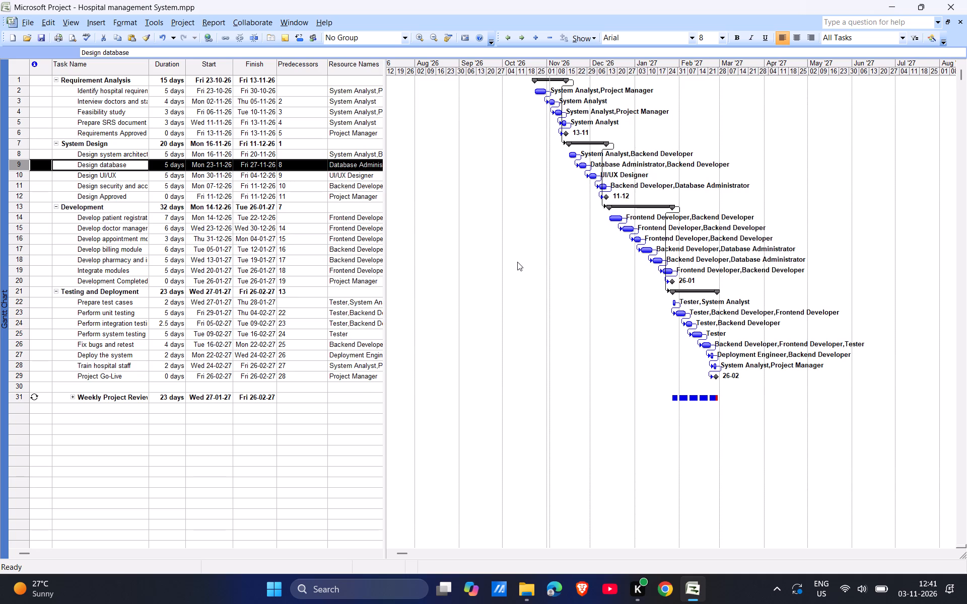
# Update the entire project's work as complete through Tue 03-11-26, using the 0% or 100% complete only option.
pyautogui.click(153, 20)
pyautogui.click(214, 201)
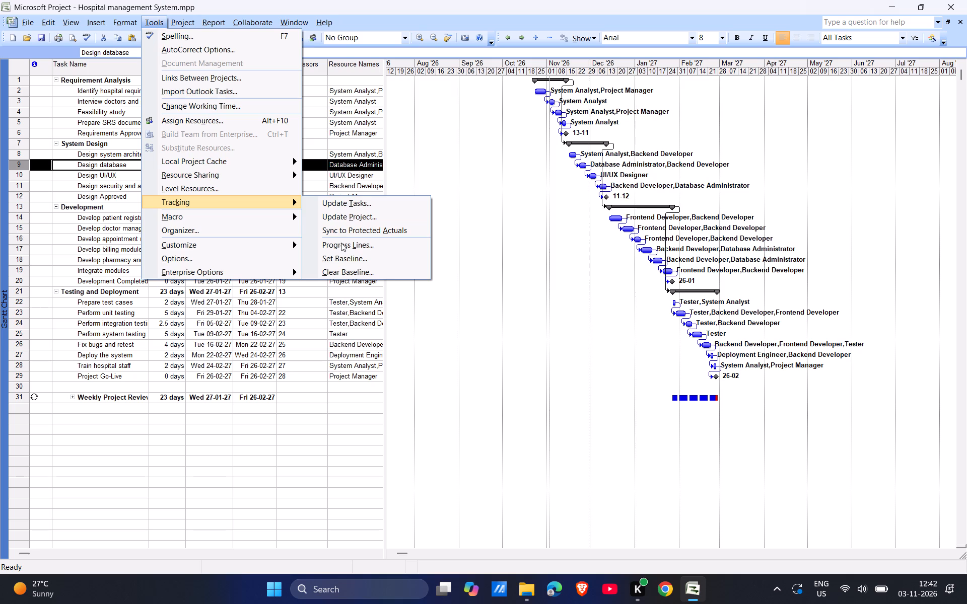
pyautogui.doubleClick(335, 217)
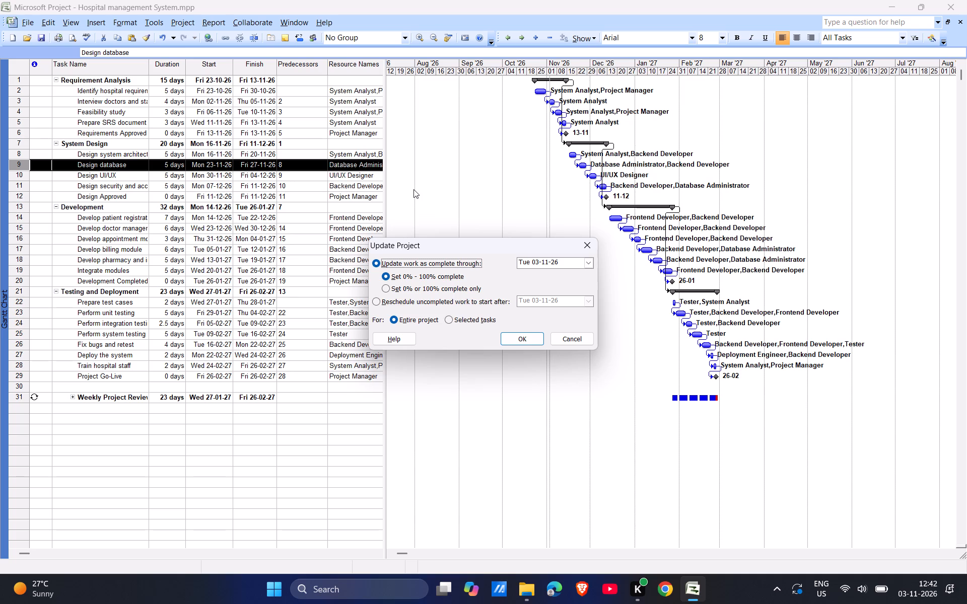
pyautogui.click(385, 288)
pyautogui.click(514, 340)
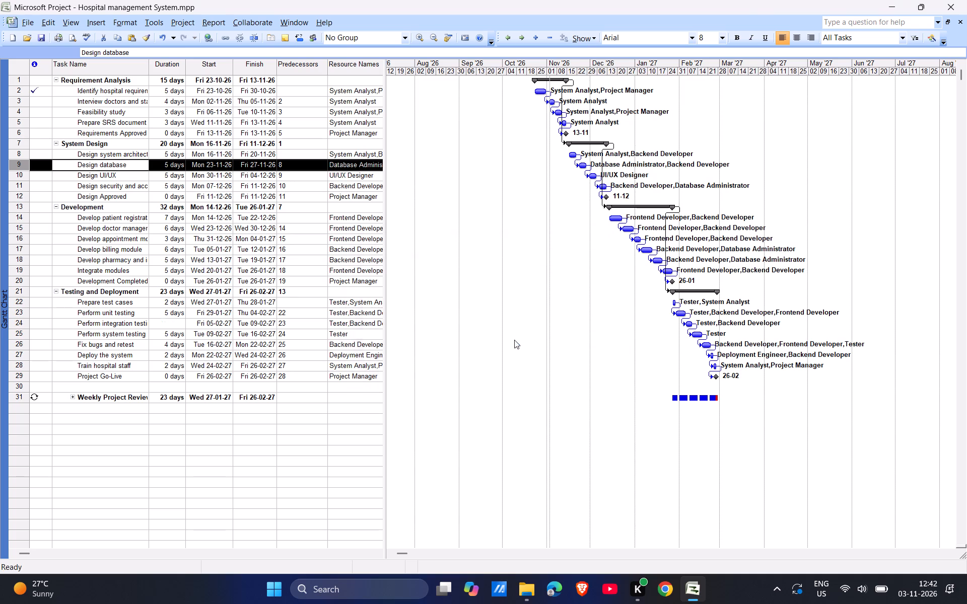
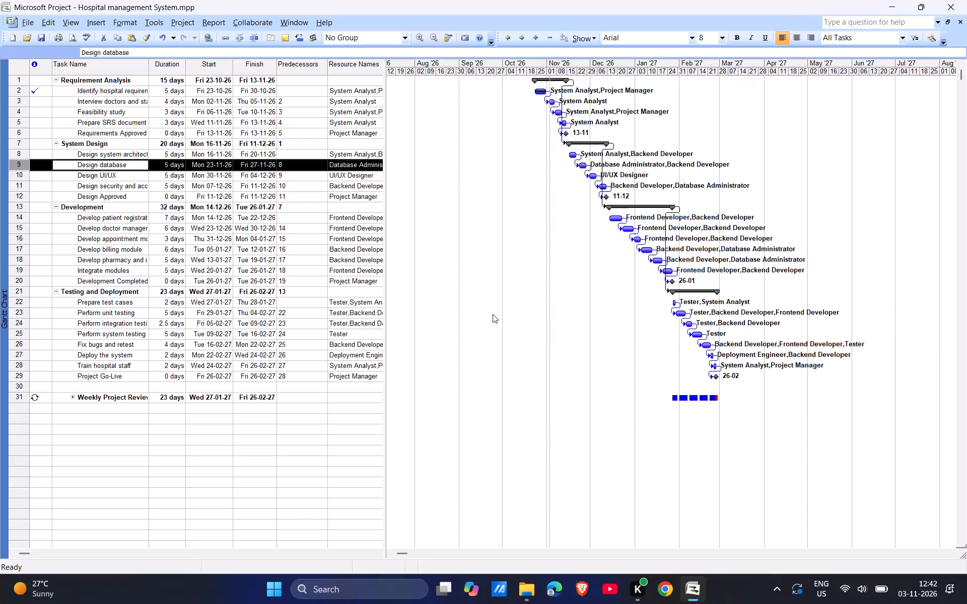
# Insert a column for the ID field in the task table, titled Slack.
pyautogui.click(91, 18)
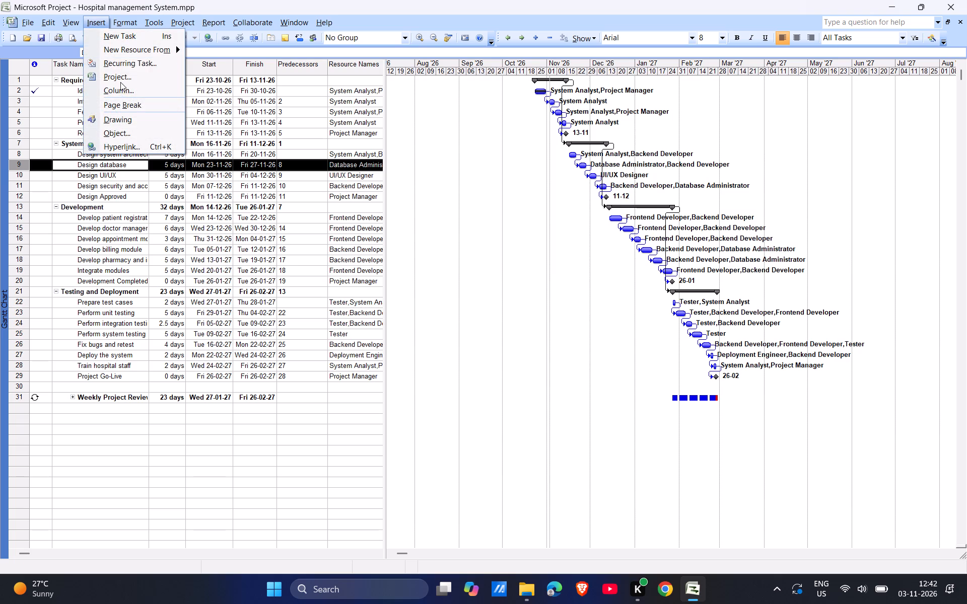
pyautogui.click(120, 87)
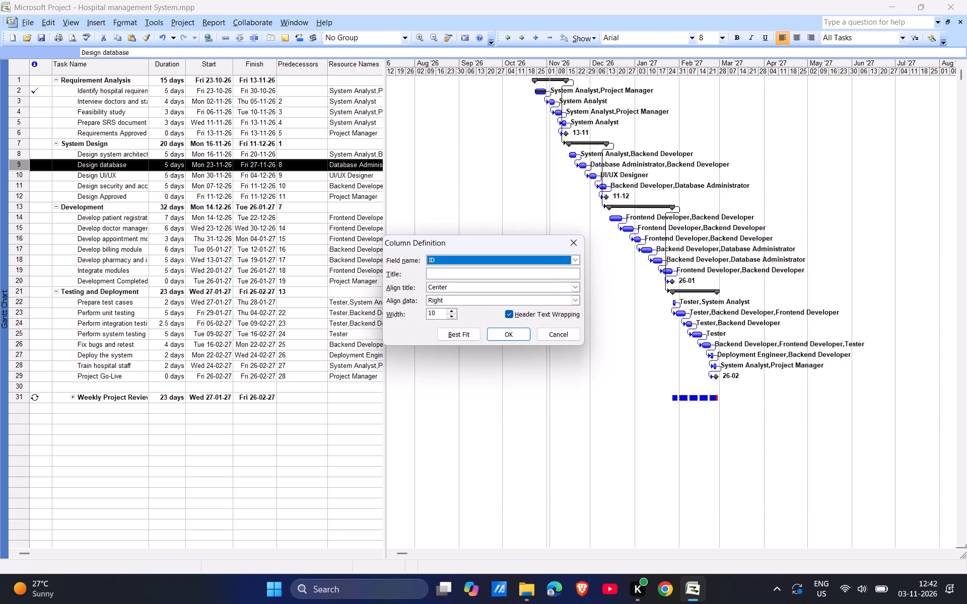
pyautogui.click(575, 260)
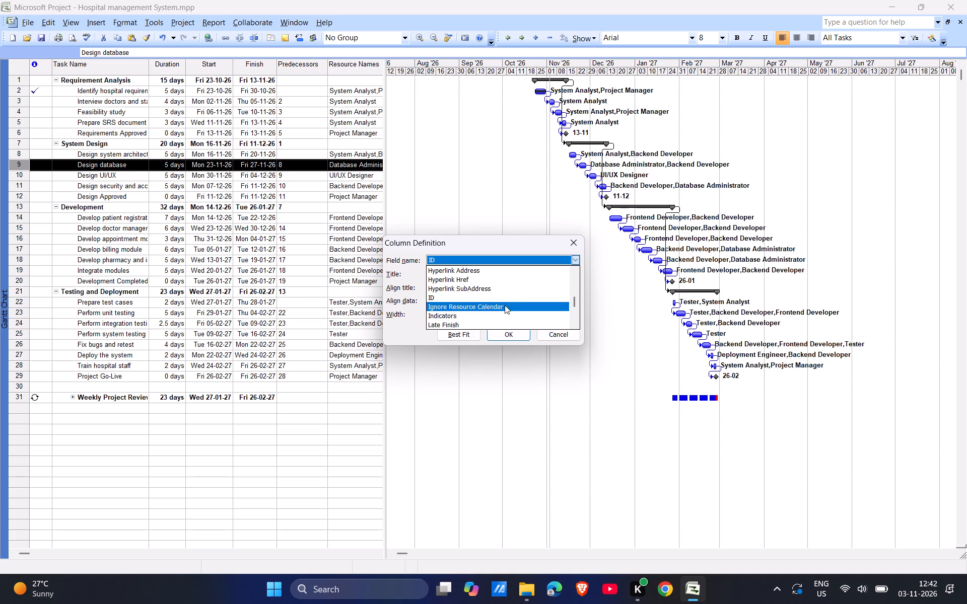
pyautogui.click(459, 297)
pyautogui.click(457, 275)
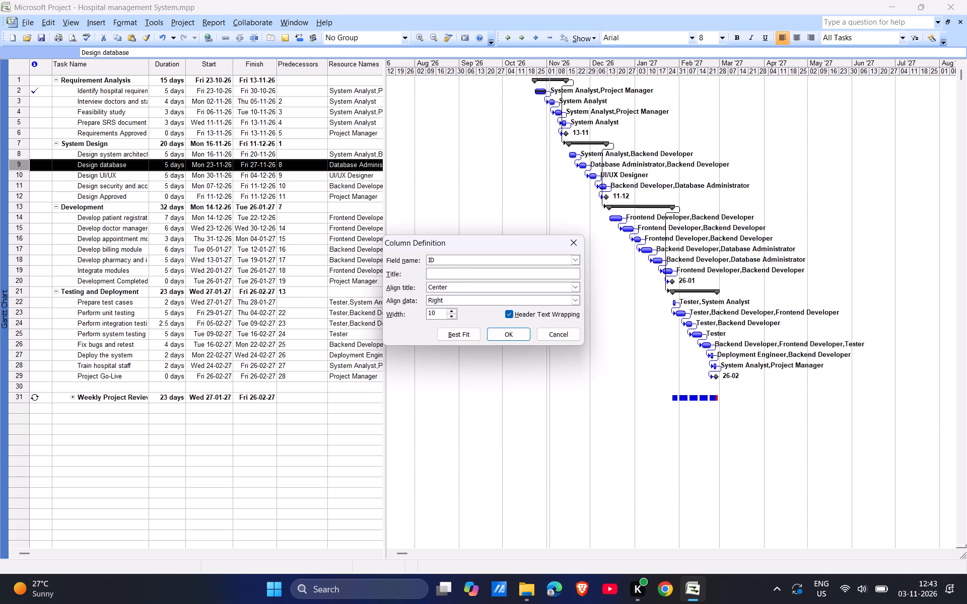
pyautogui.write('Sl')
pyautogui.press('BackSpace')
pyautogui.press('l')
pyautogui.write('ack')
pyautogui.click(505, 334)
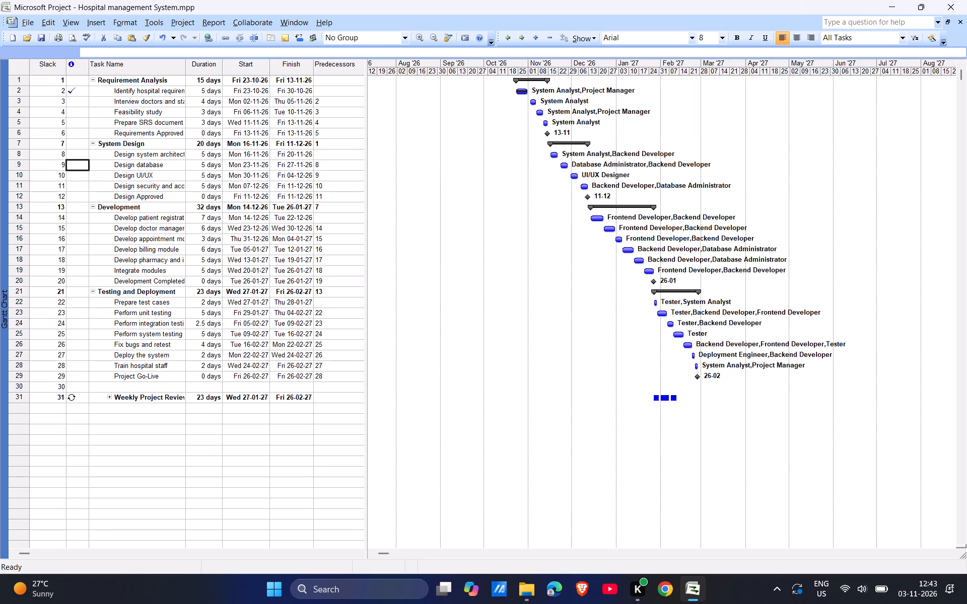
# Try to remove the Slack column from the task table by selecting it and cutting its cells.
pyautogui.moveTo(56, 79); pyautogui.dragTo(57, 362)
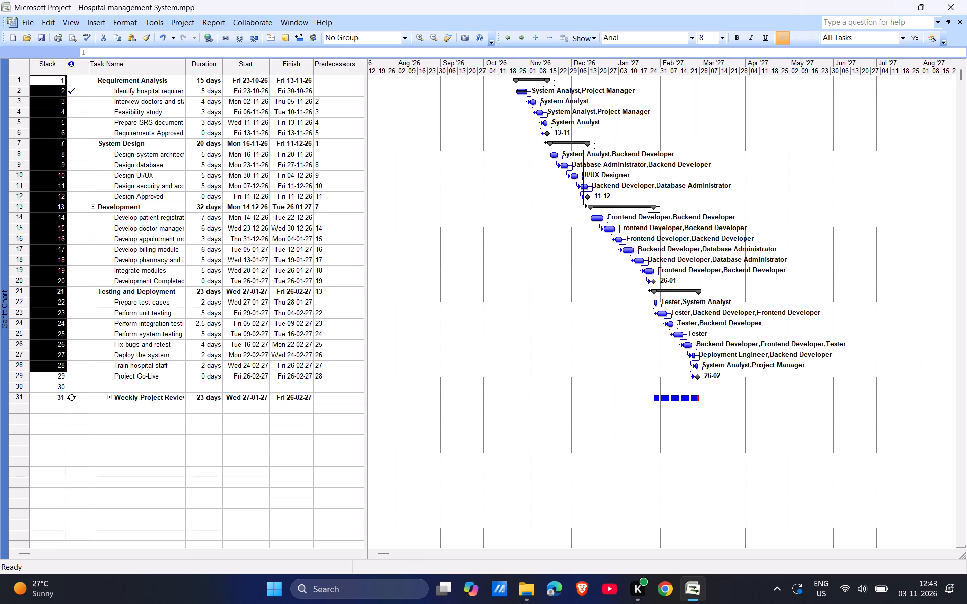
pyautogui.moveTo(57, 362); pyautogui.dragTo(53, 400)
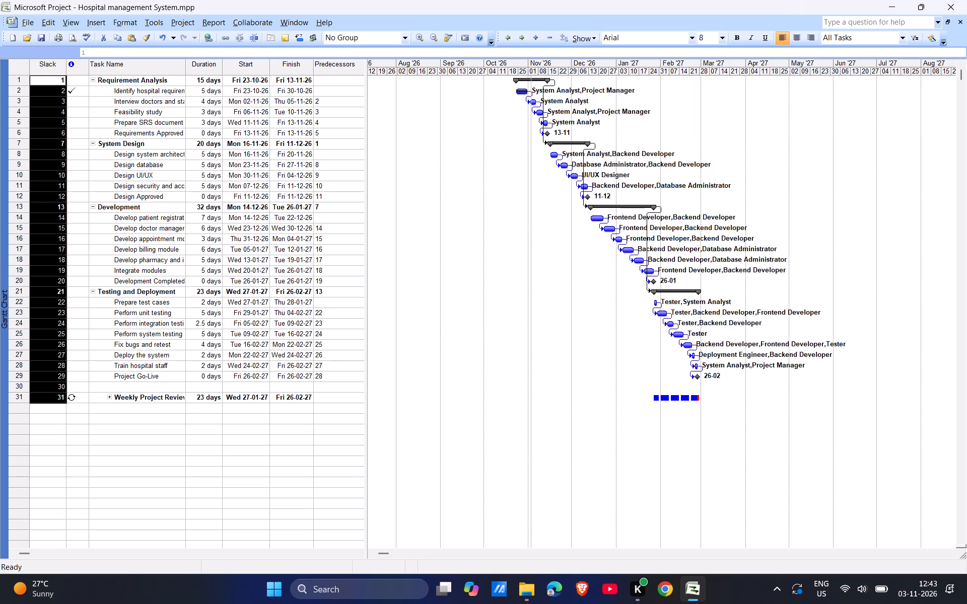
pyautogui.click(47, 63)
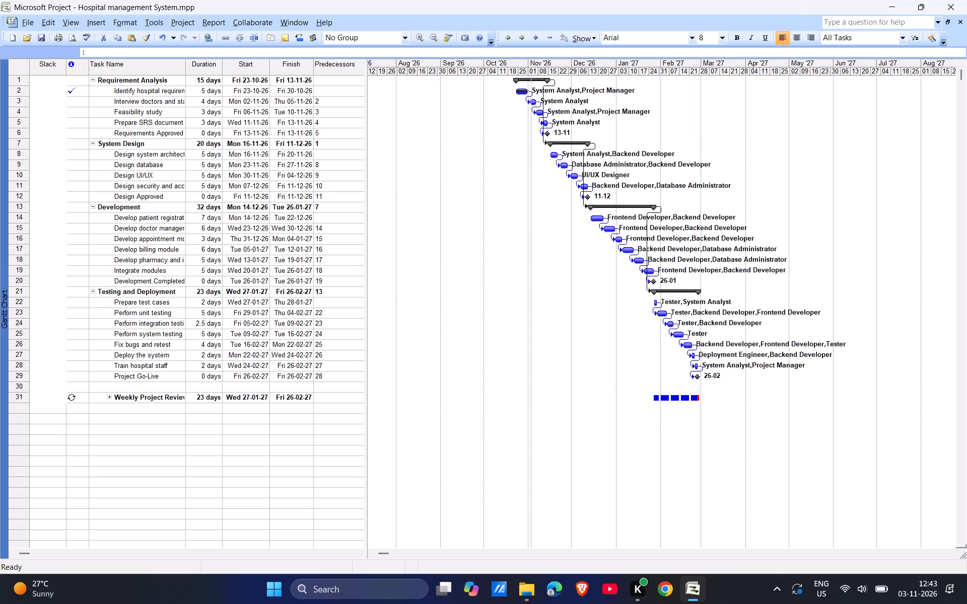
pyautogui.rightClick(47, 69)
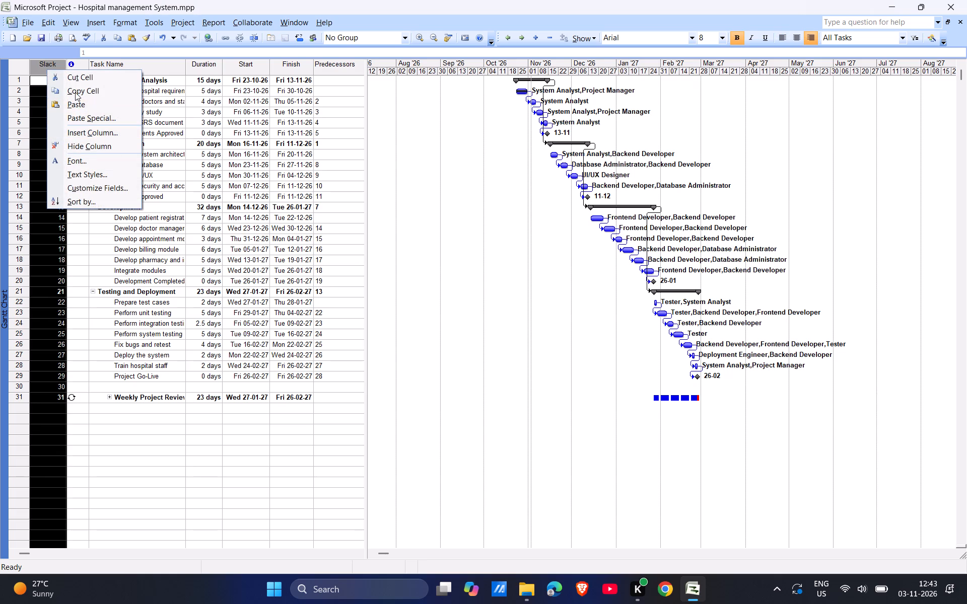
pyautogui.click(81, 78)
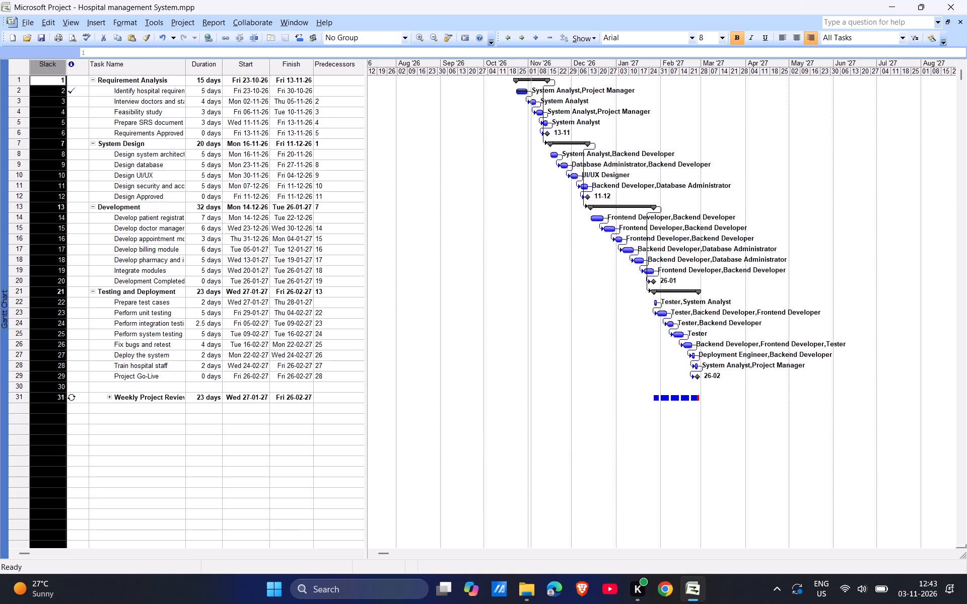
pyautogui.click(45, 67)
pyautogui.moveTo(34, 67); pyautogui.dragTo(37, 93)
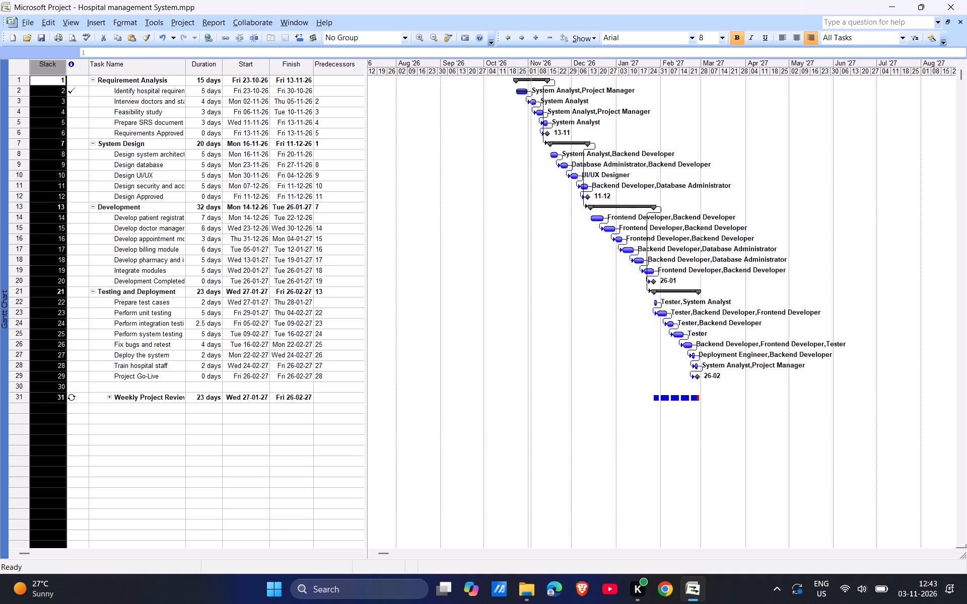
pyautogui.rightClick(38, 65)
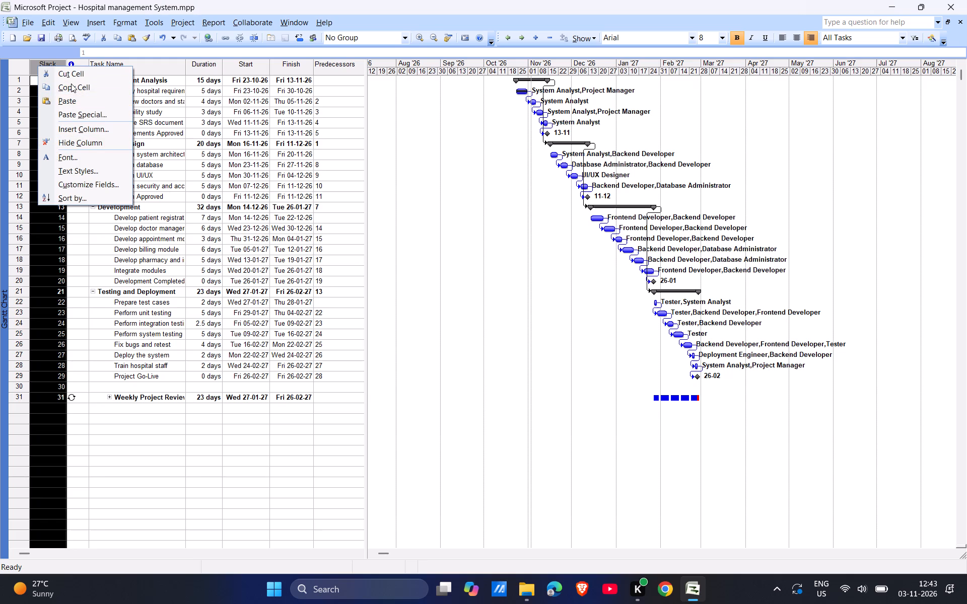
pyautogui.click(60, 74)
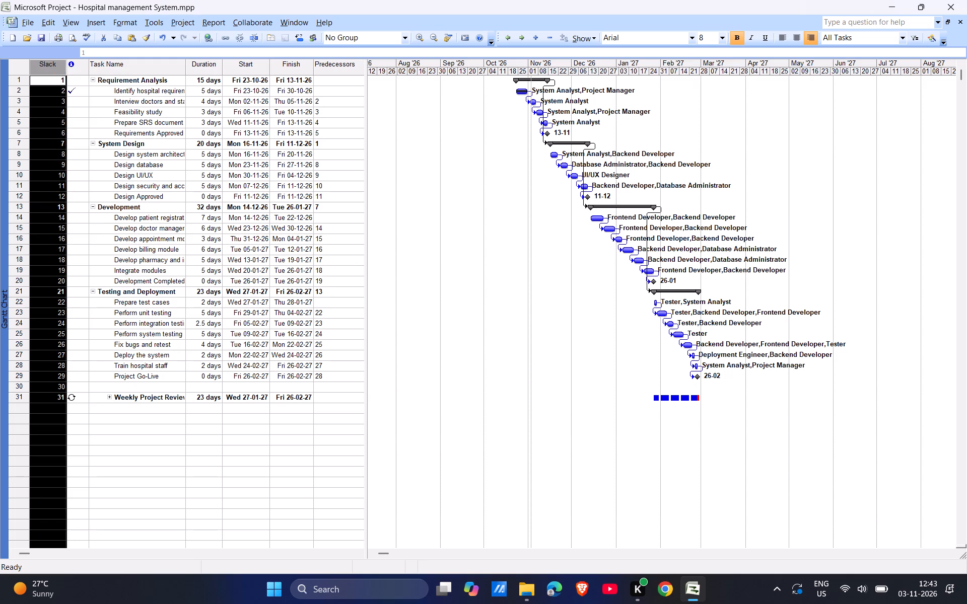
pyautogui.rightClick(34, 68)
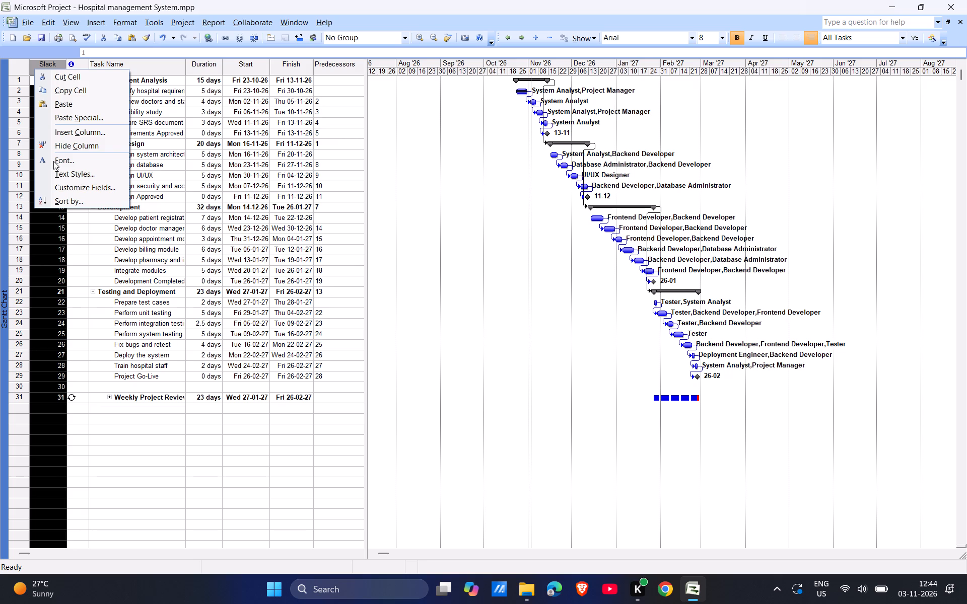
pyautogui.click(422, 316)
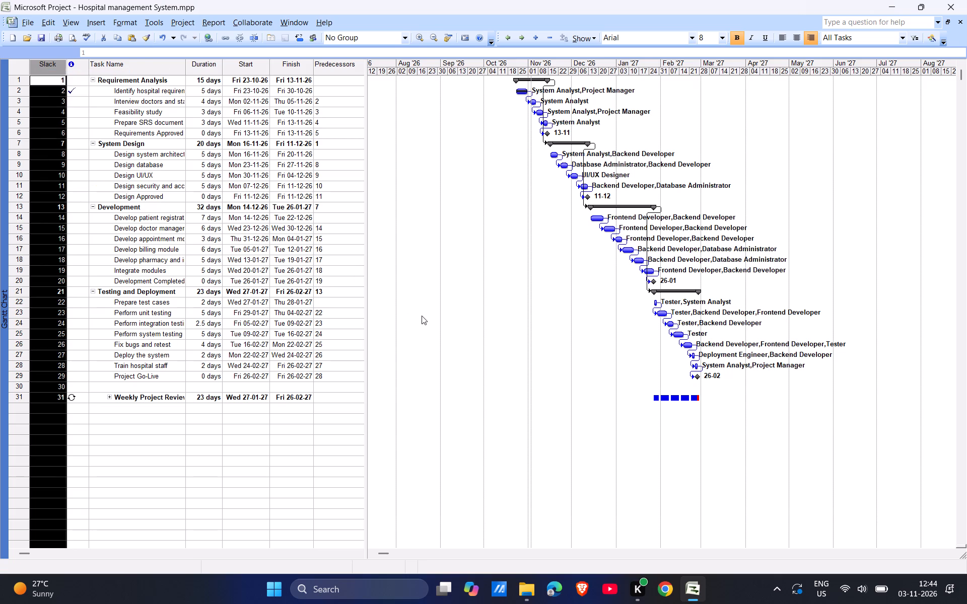
# Look at the Update Tasks tracking settings and close them without changes.
pyautogui.click(217, 21)
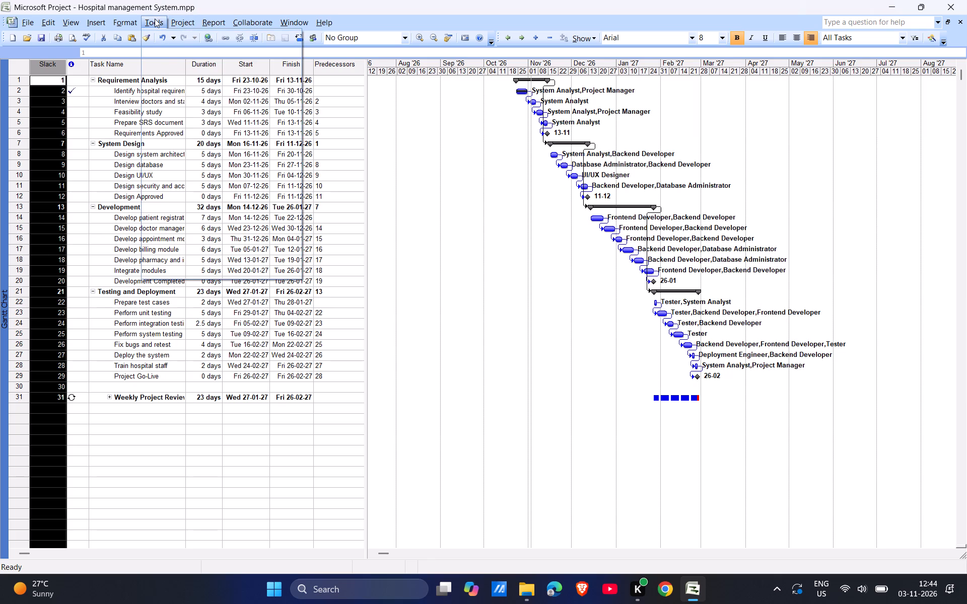
pyautogui.click(173, 204)
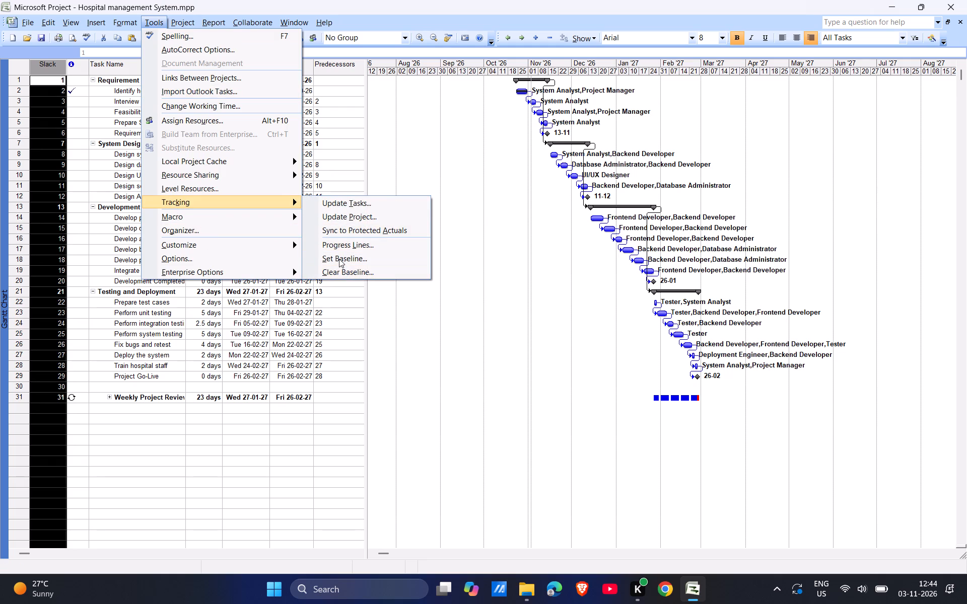
pyautogui.doubleClick(326, 205)
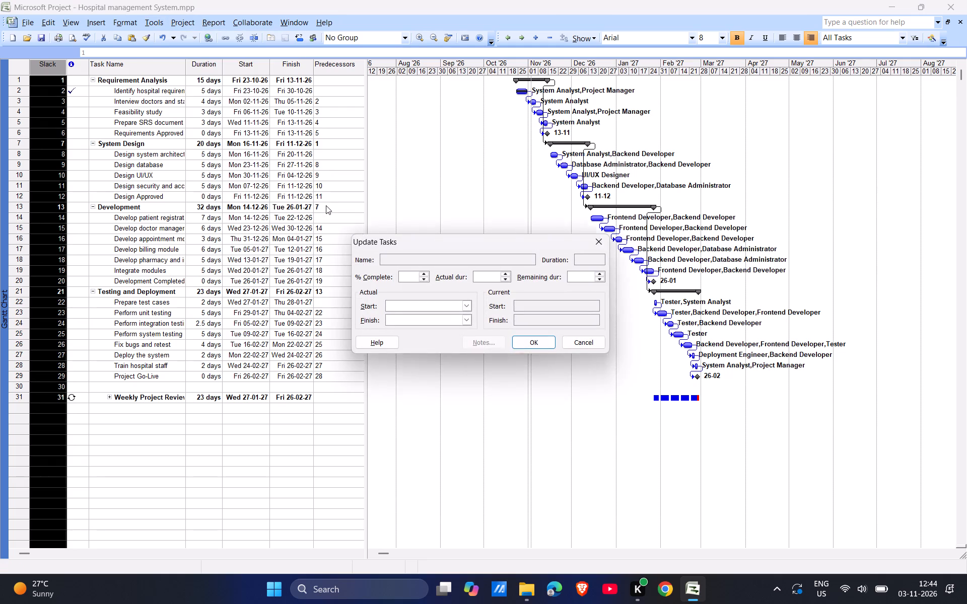
pyautogui.click(401, 259)
pyautogui.click(598, 237)
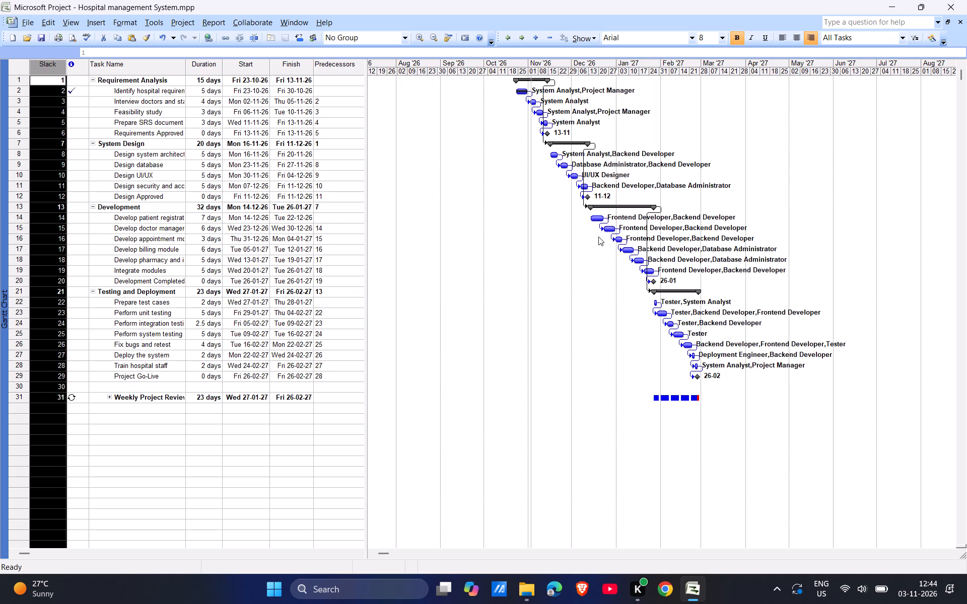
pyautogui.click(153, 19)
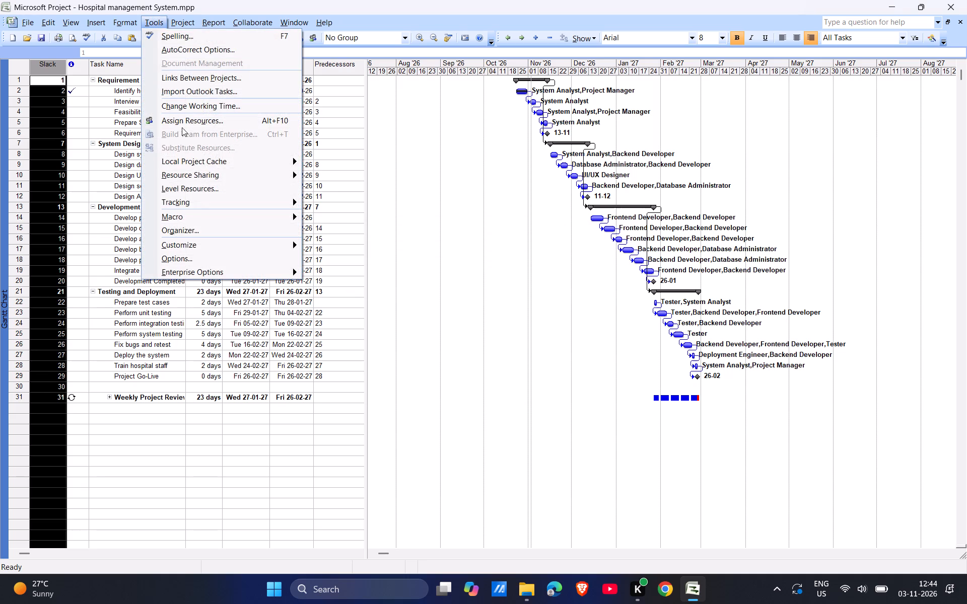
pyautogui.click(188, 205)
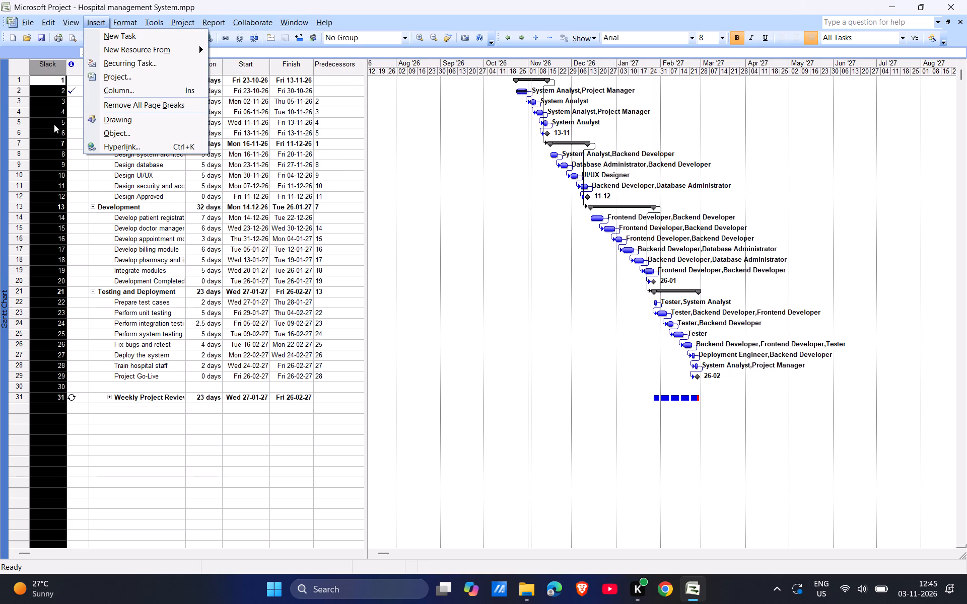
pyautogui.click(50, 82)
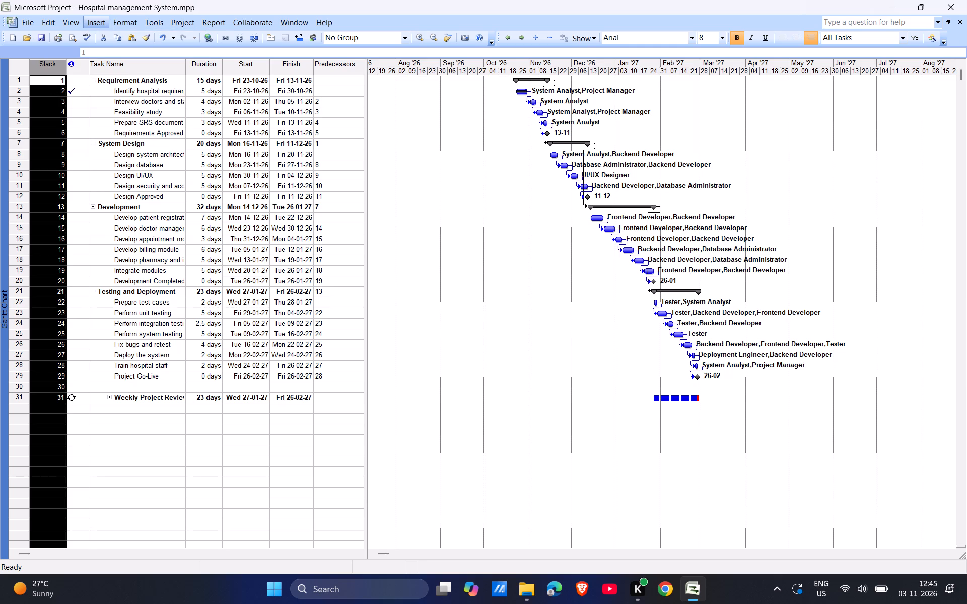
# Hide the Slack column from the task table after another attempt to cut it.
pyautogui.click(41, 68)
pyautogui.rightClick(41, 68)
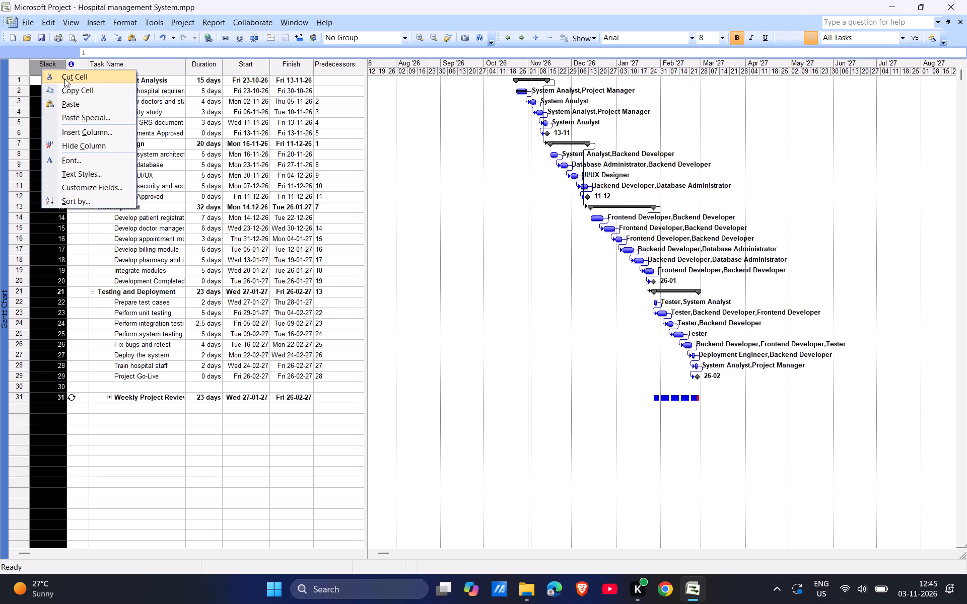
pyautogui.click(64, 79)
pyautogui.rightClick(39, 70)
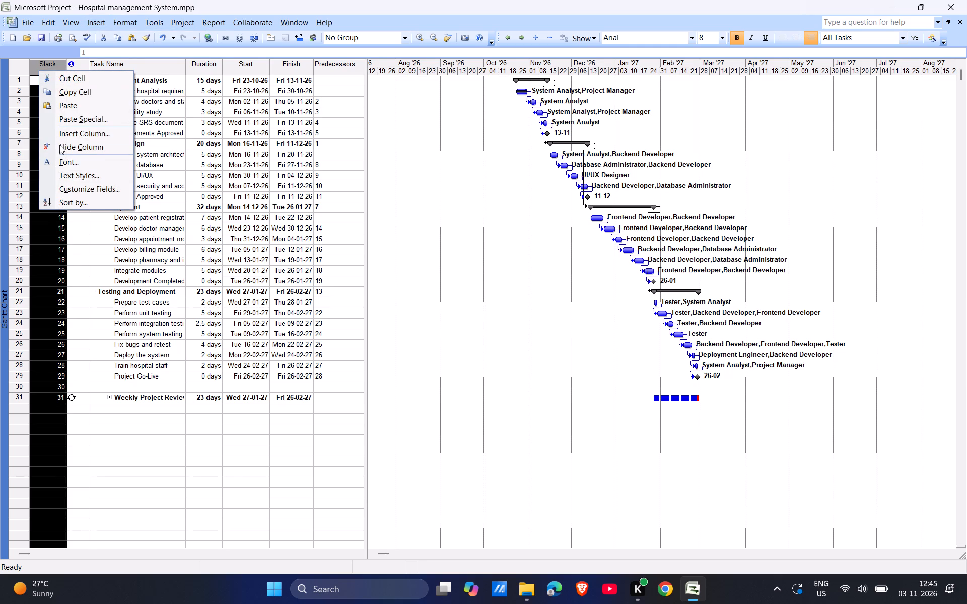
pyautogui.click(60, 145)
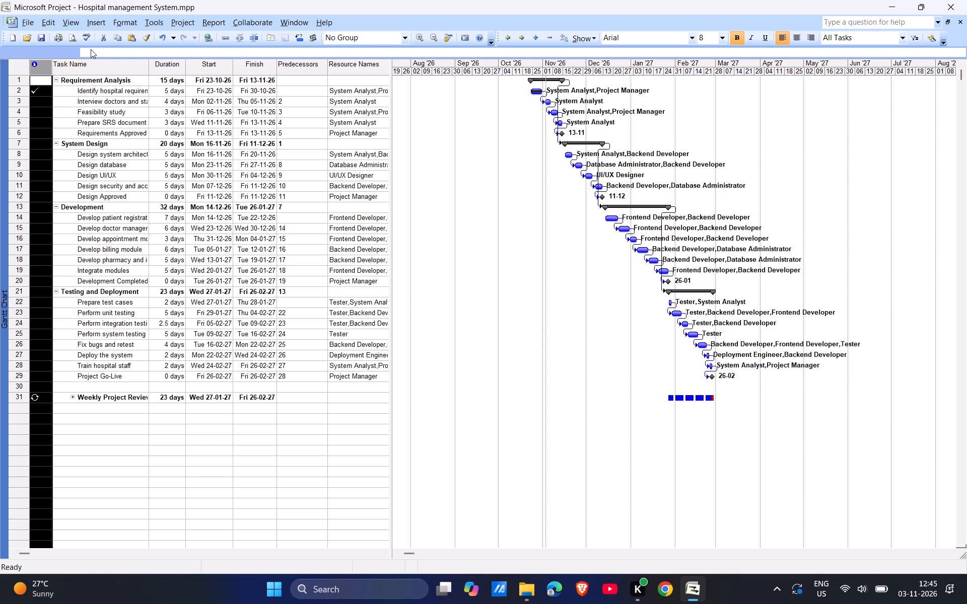
# Review the Project Summary report from the Overview category and close its preview.
pyautogui.click(212, 19)
pyautogui.click(233, 64)
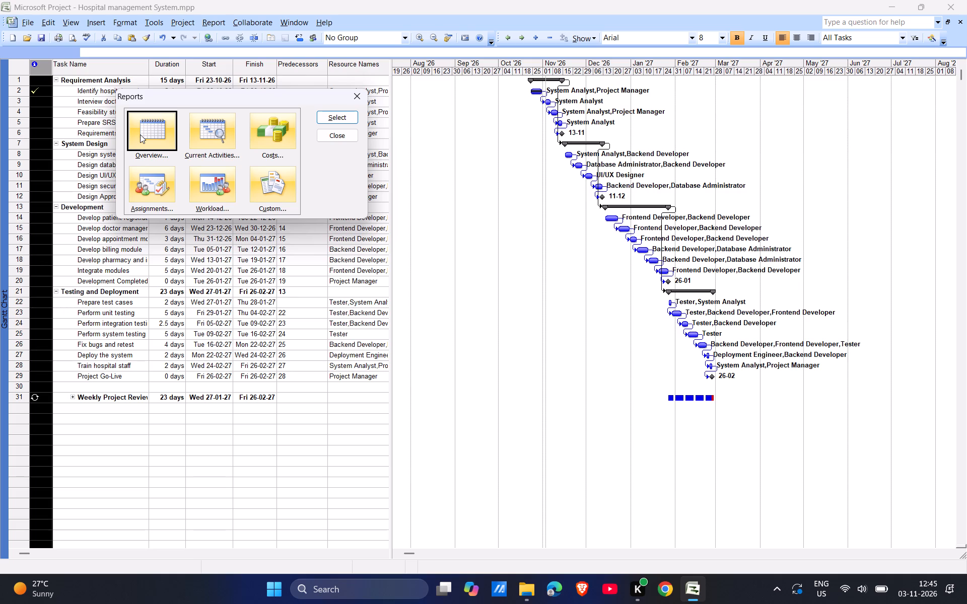
pyautogui.doubleClick(140, 134)
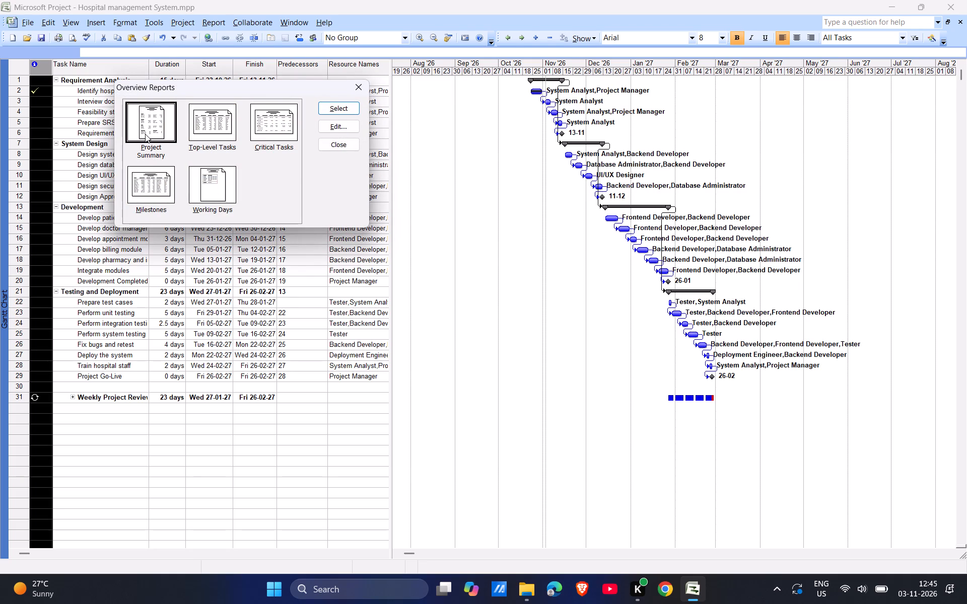
pyautogui.doubleClick(148, 129)
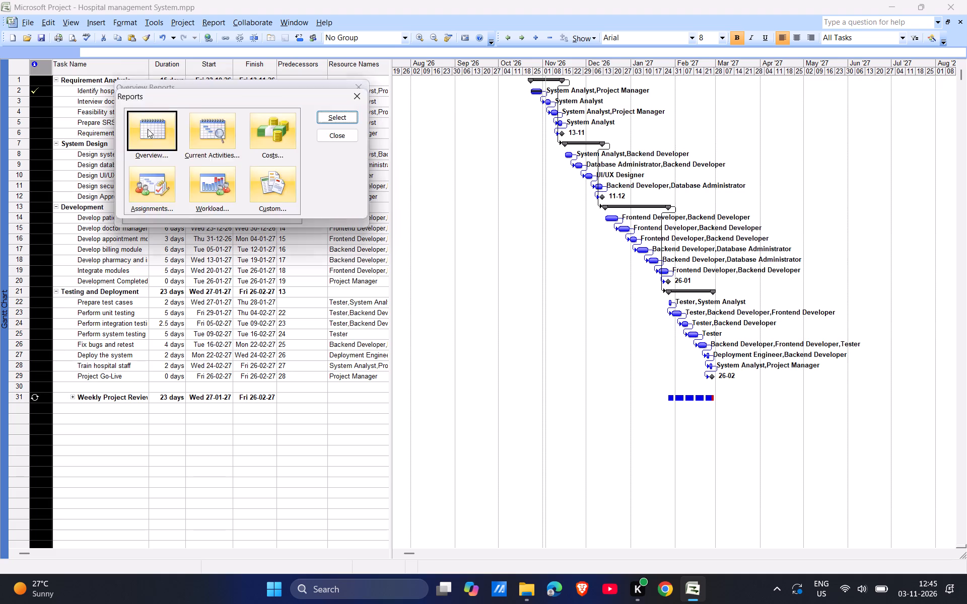
pyautogui.keyDown('ctrl'); pyautogui.scroll(3, 427, 273); pyautogui.keyUp('ctrl')
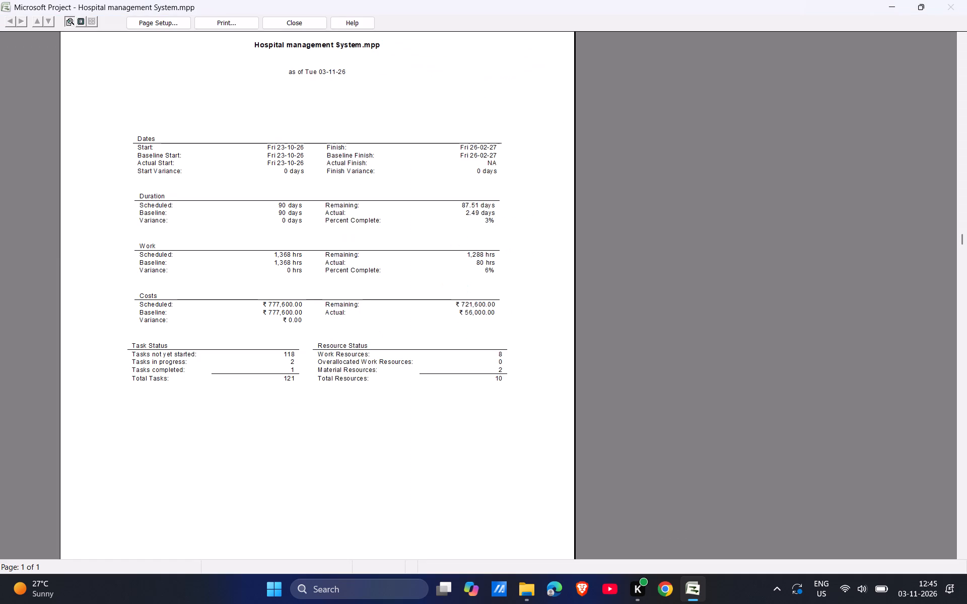
pyautogui.click(295, 26)
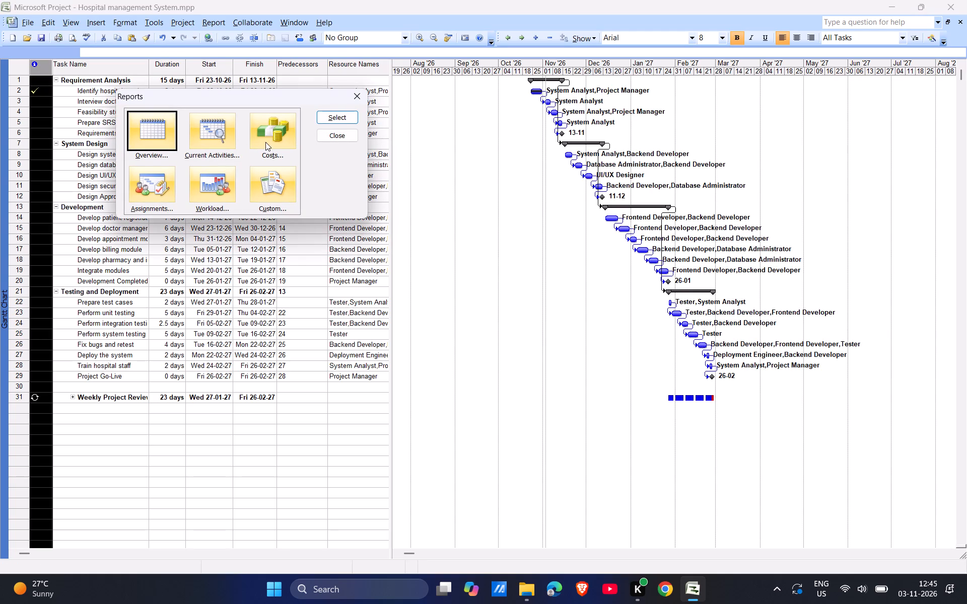
# Review the Critical Tasks report from the Overview category, closing its preview and the Reports window.
pyautogui.doubleClick(154, 139)
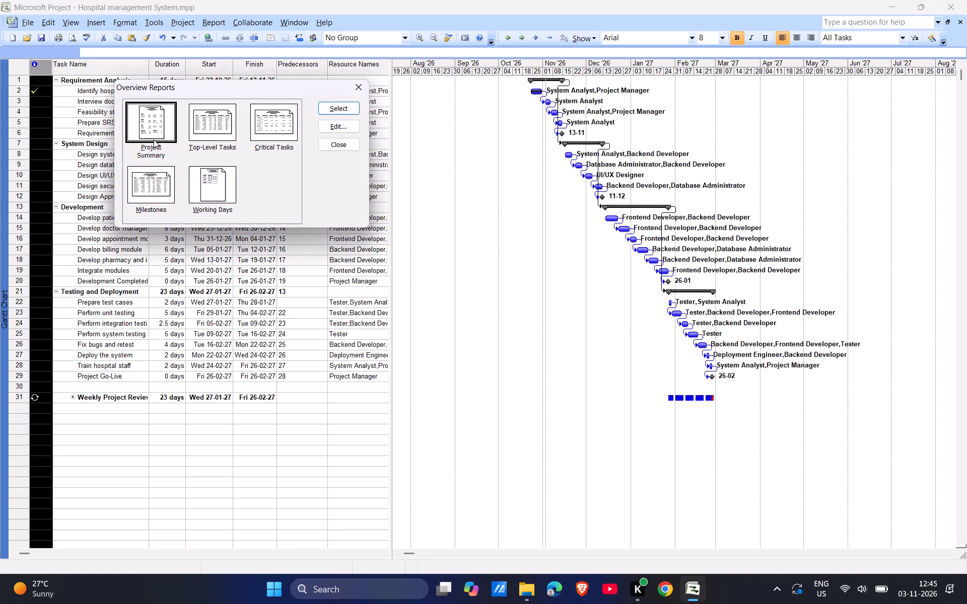
pyautogui.doubleClick(269, 121)
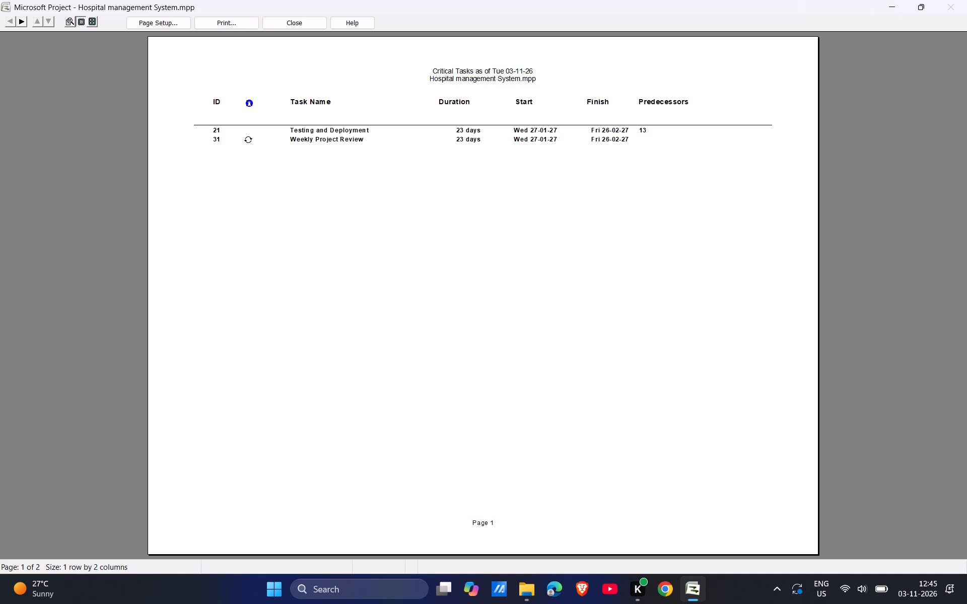
pyautogui.click(287, 21)
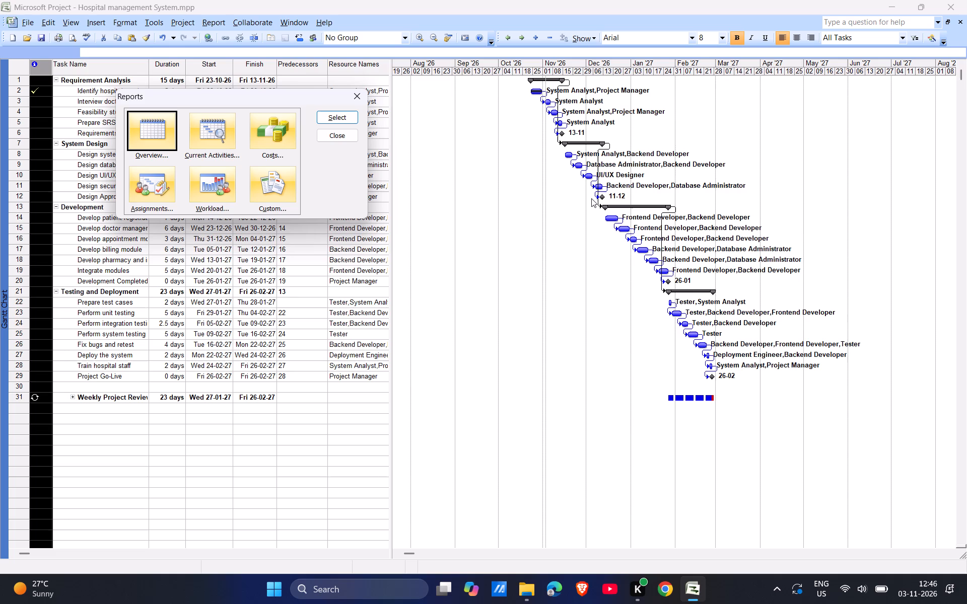
pyautogui.click(358, 98)
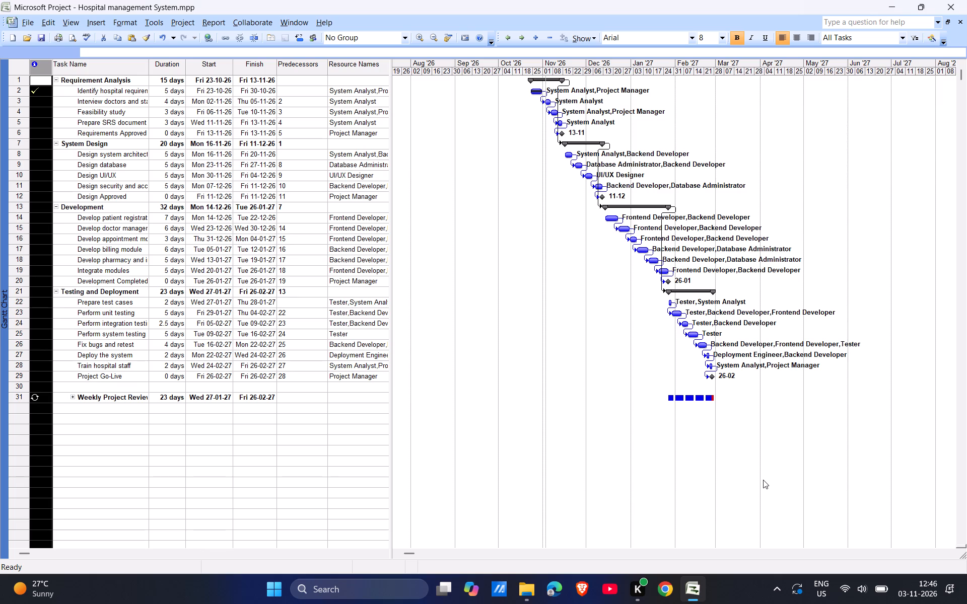
# Save the Hospital management System project file.
pyautogui.hotkey('ctrl', 's')
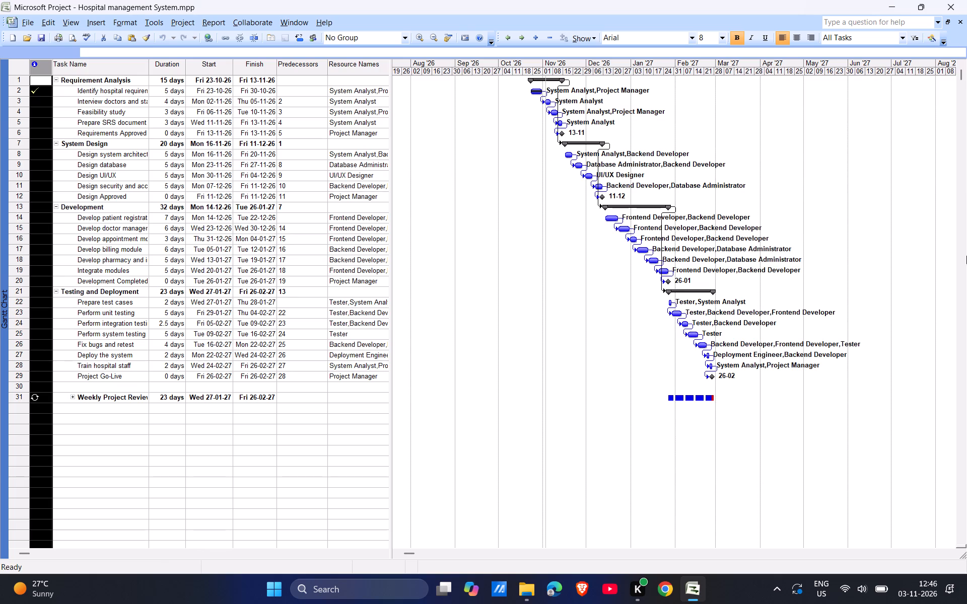